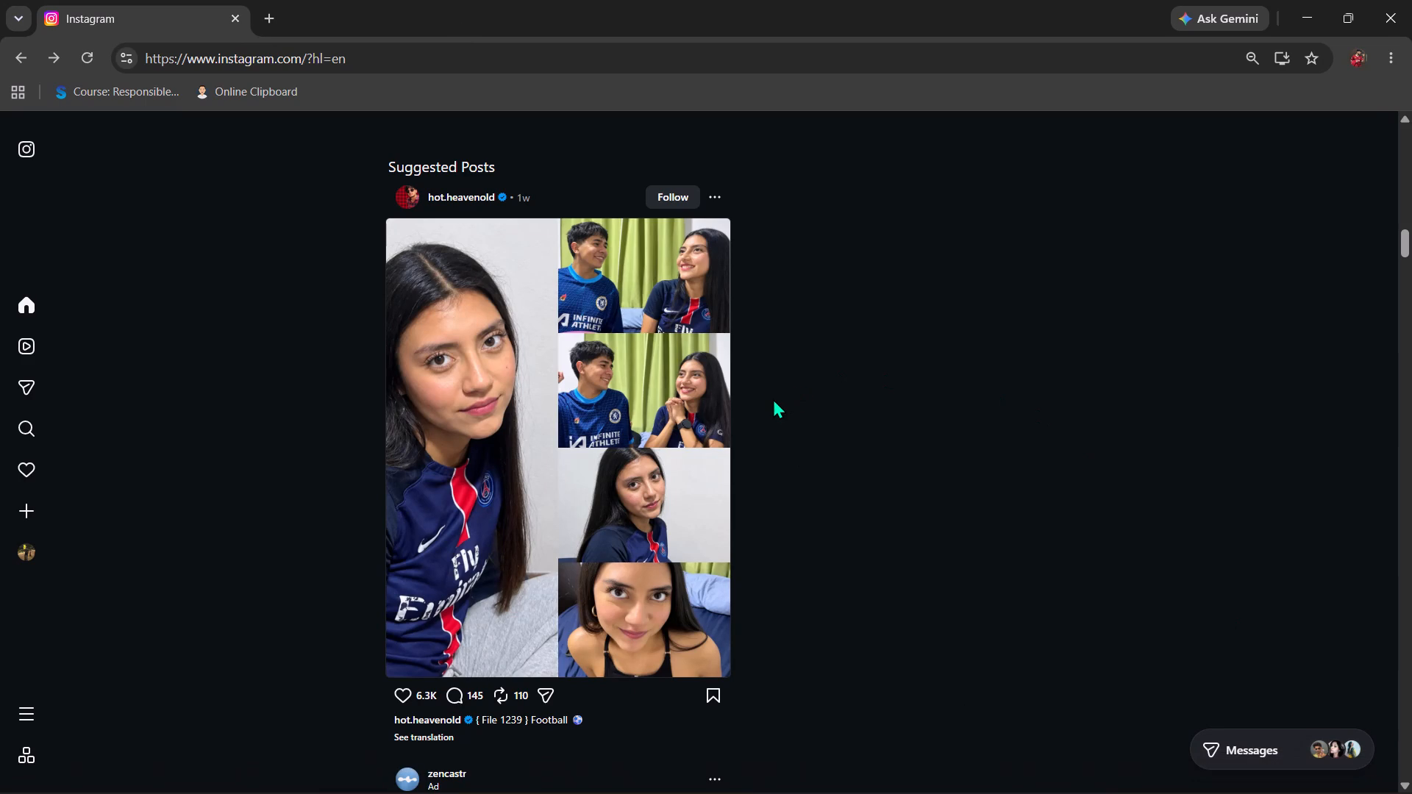
Browse the suggested posts in the Instagram feed, turning on reel audio and viewing the second slide of the "Autumn in the mountains" post.
{"action": "scroll", "coordinate": [686, 473], "scroll_direction": "down", "scroll_amount": 3}
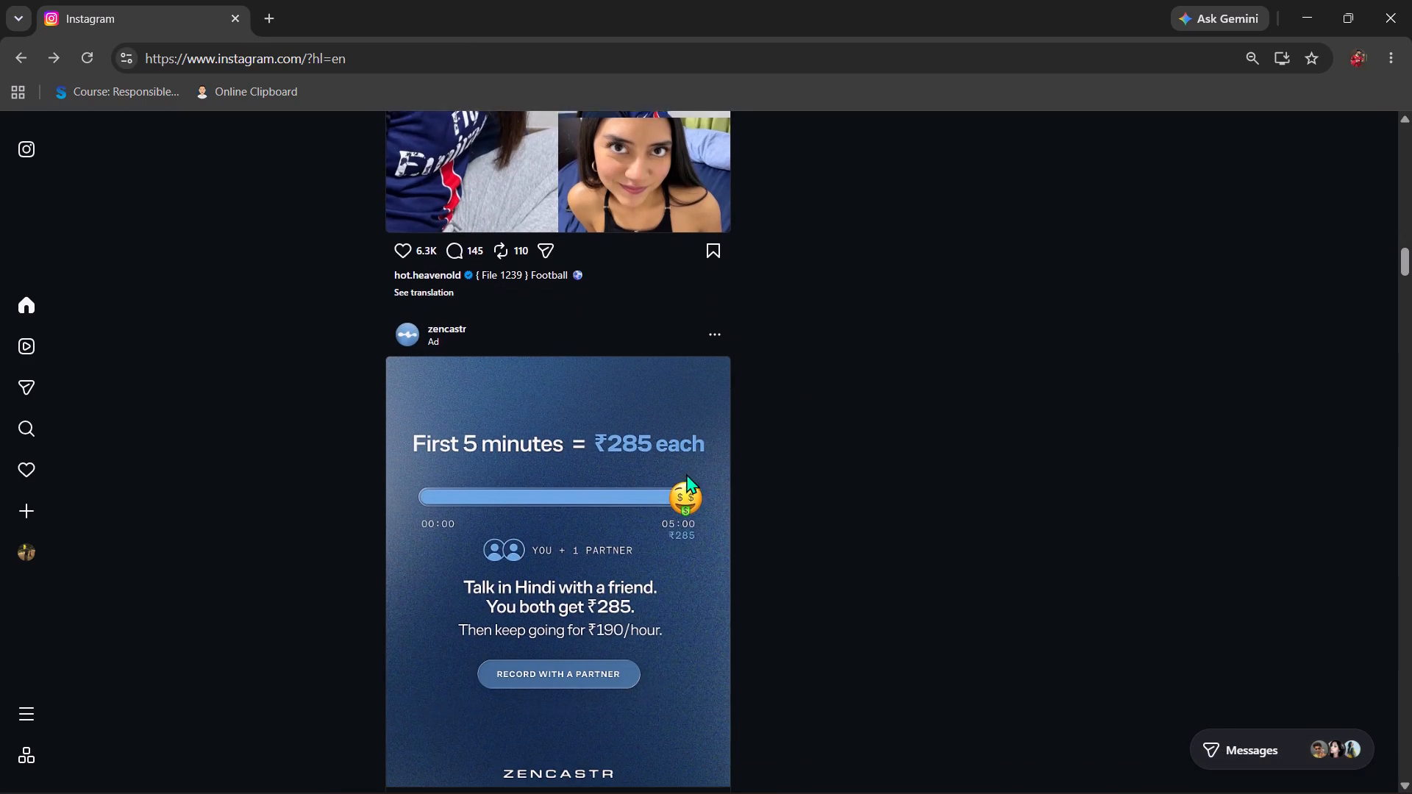
{"action": "scroll", "coordinate": [686, 473], "scroll_direction": "down", "scroll_amount": 3}
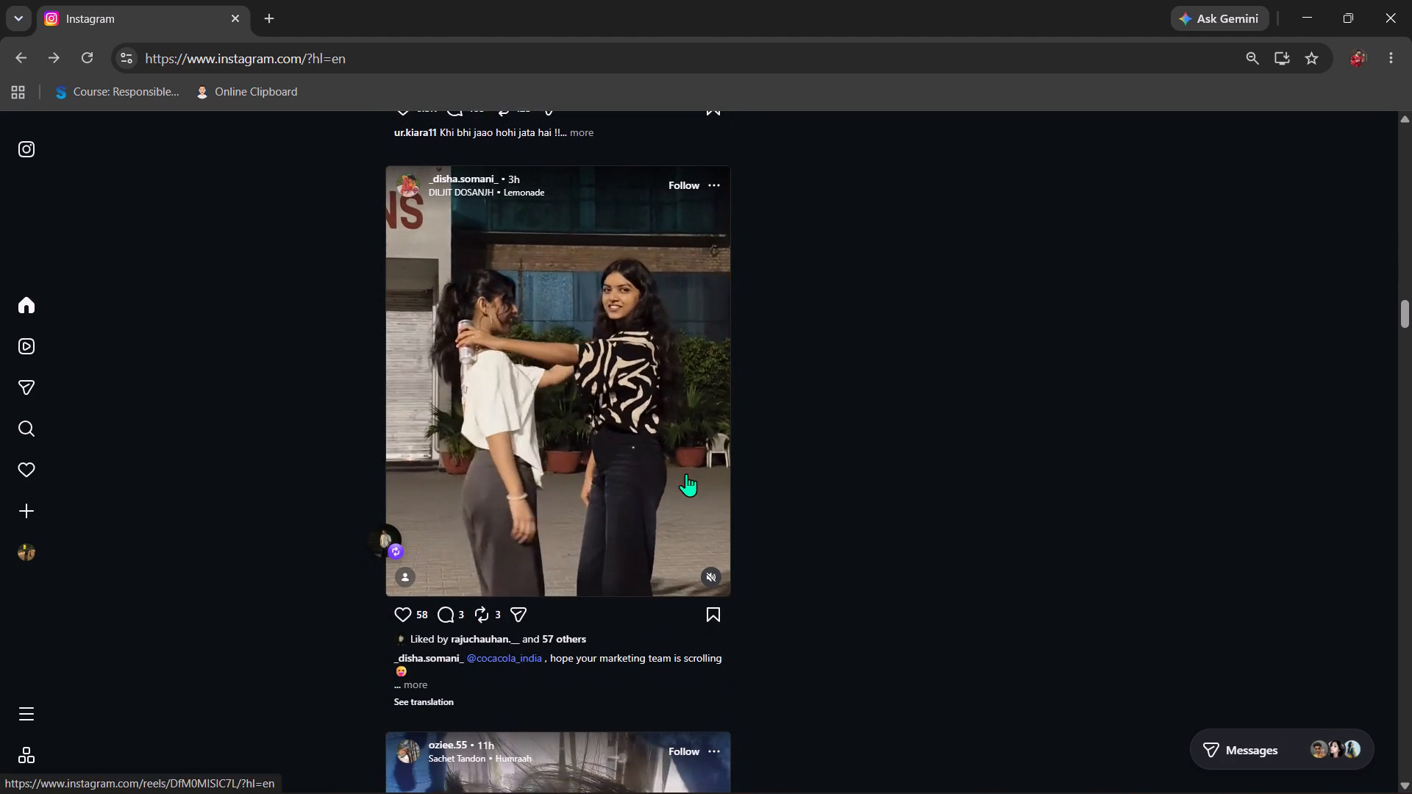
{"action": "left_click", "coordinate": [711, 568]}
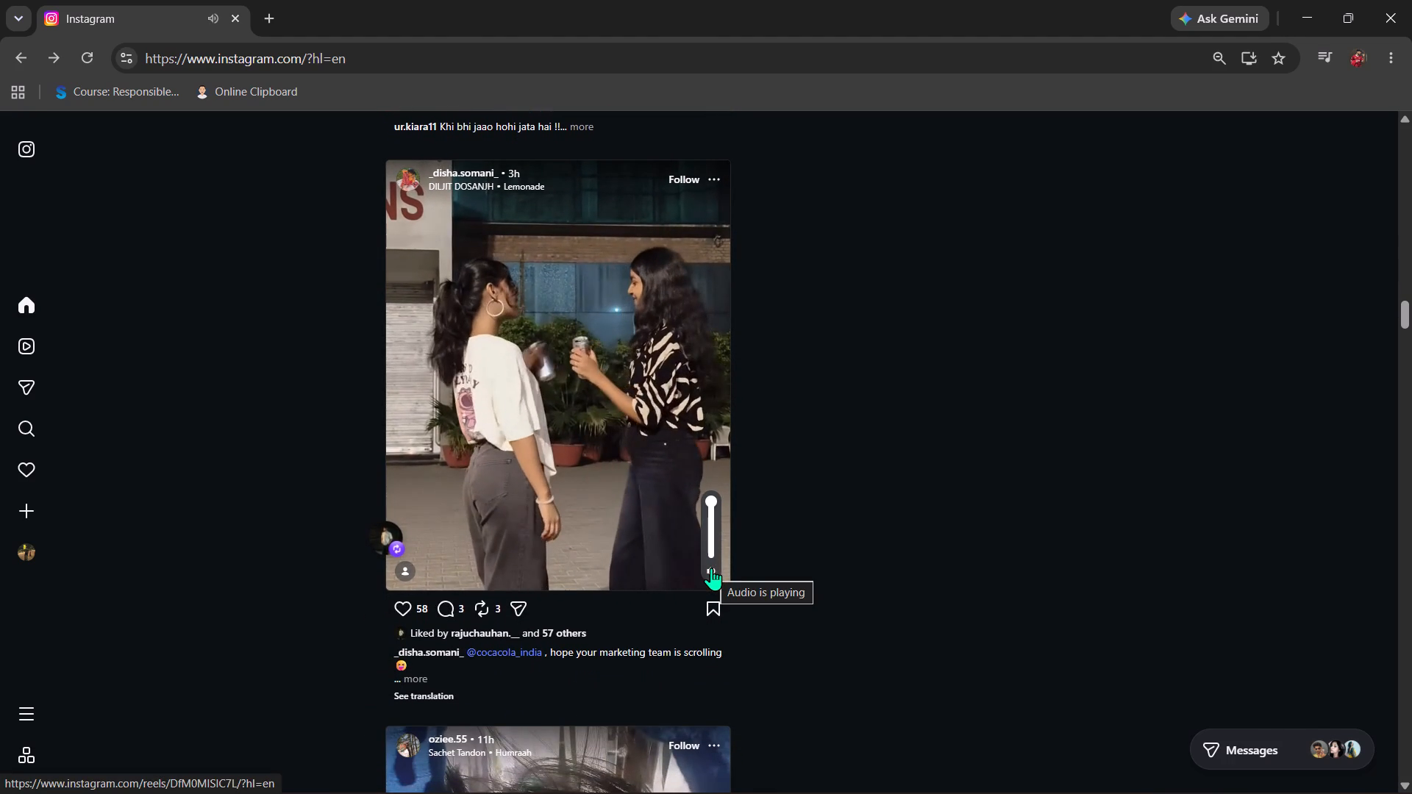
{"action": "scroll", "coordinate": [578, 520], "scroll_direction": "down", "scroll_amount": 6}
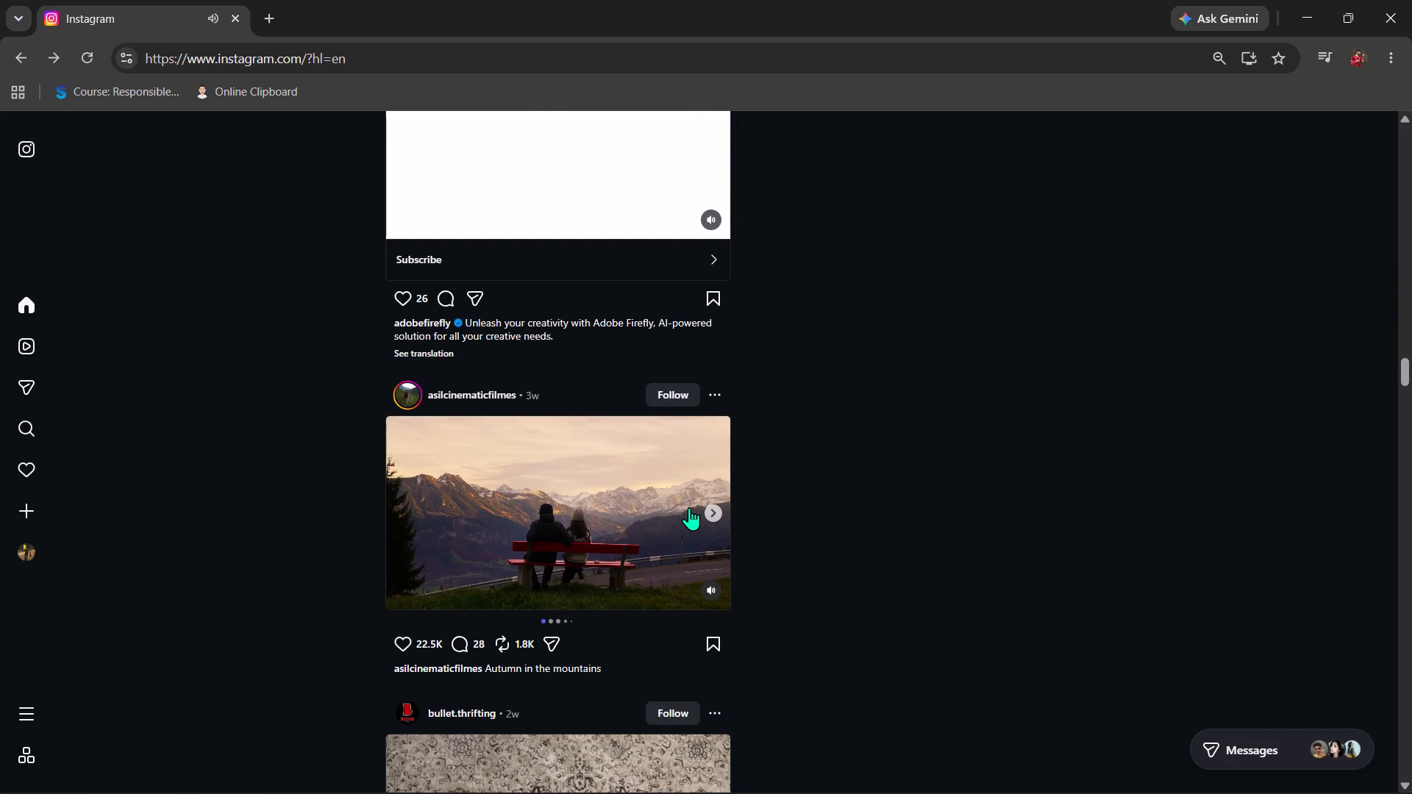
{"action": "left_click", "coordinate": [711, 509]}
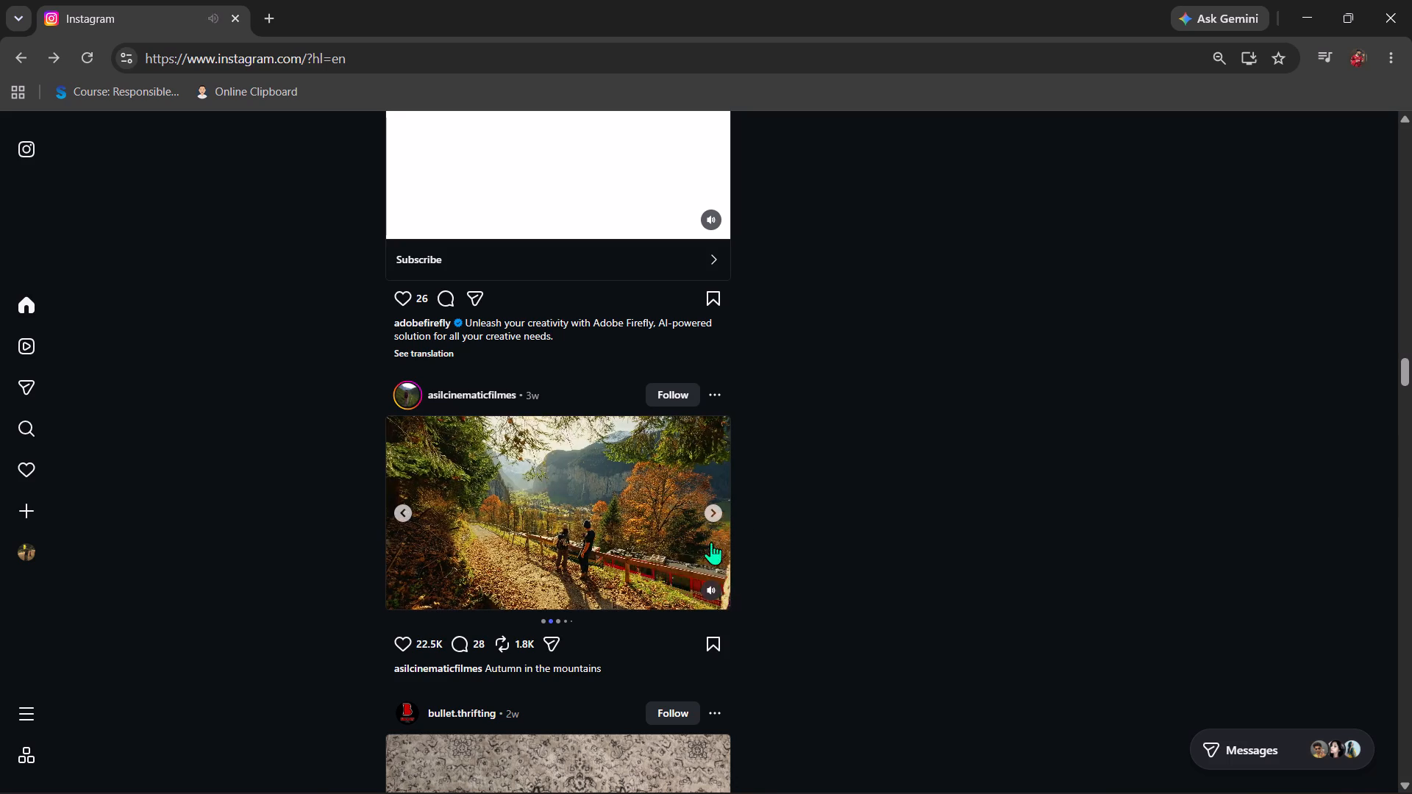
{"action": "scroll", "coordinate": [668, 576], "scroll_direction": "down", "scroll_amount": 3}
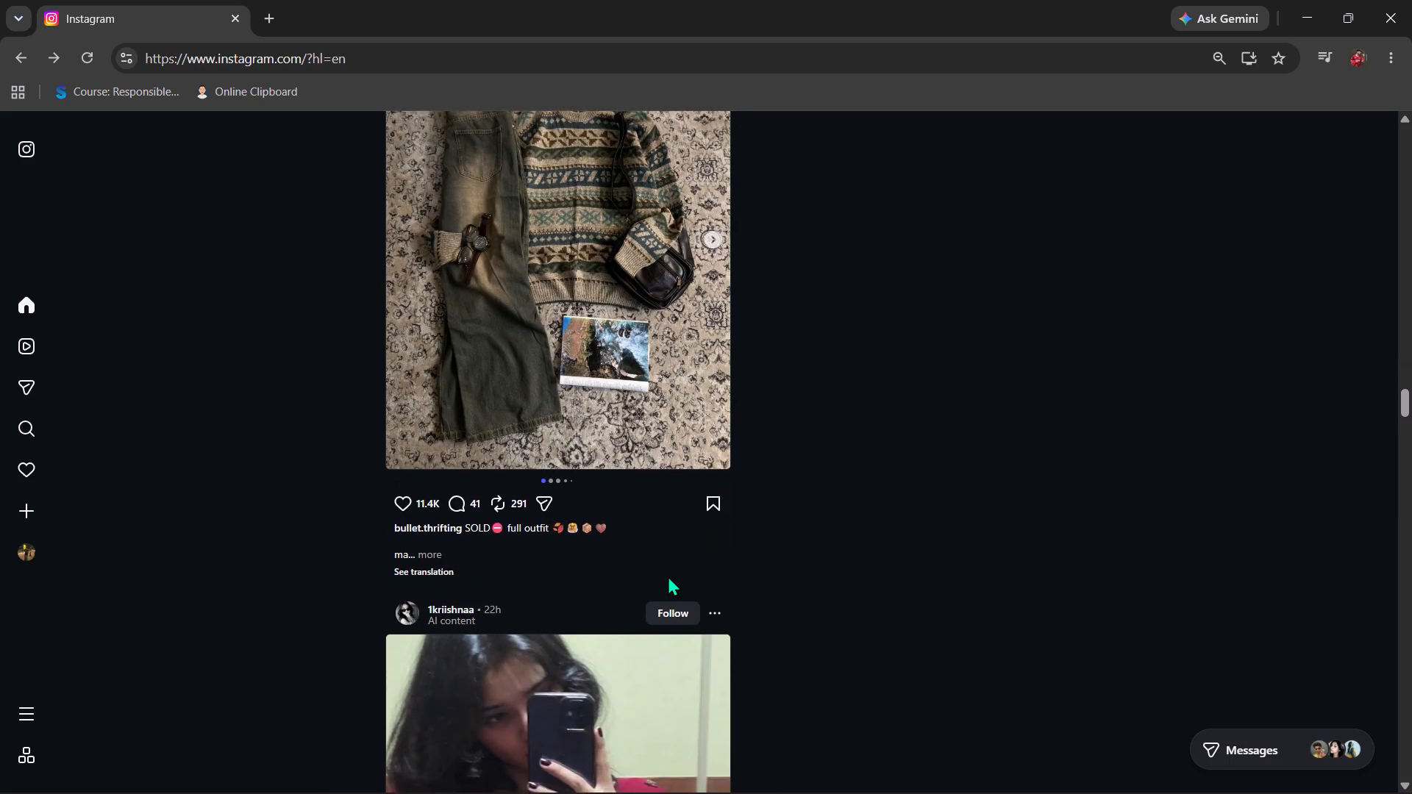
{"action": "scroll", "coordinate": [668, 576], "scroll_direction": "down", "scroll_amount": 2}
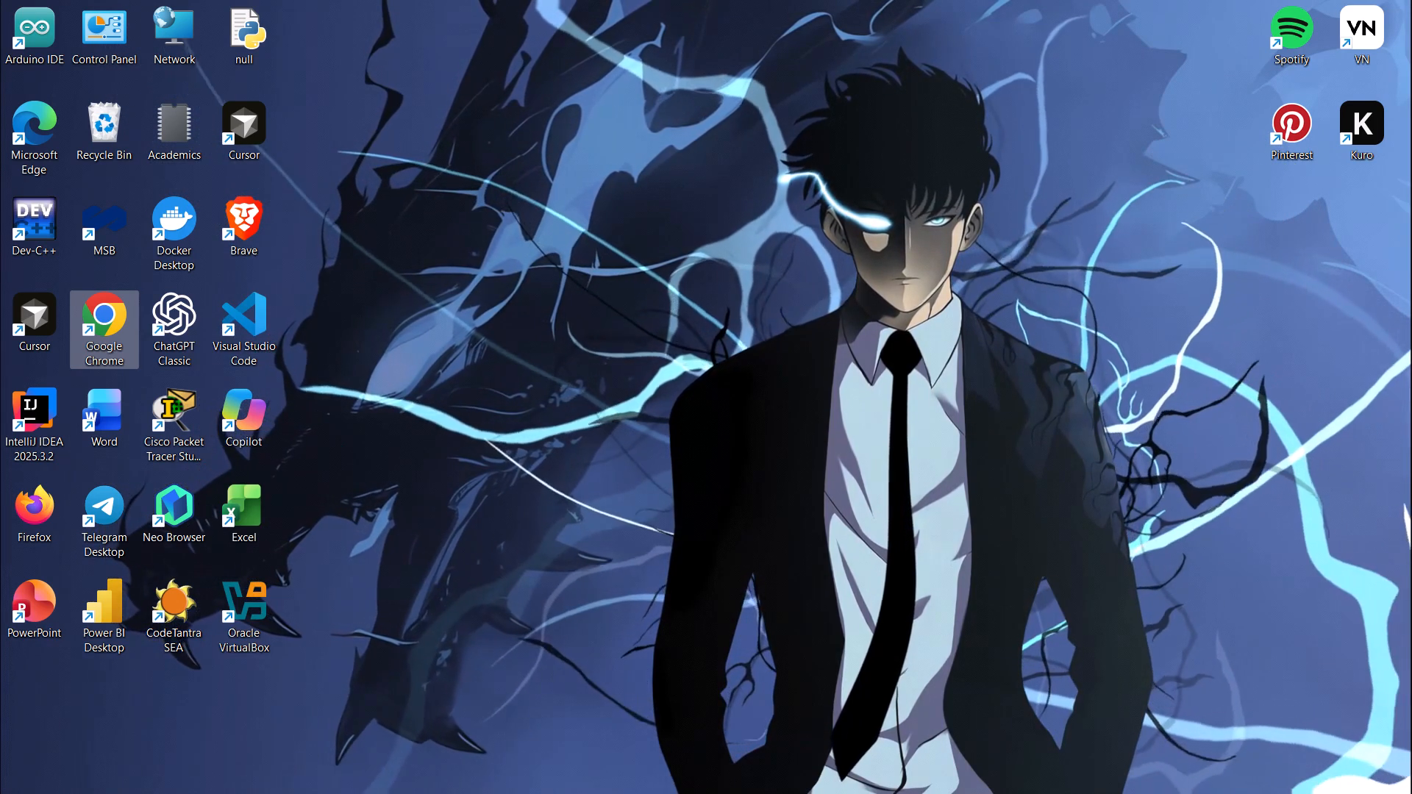
Launch the VN video editor from the desktop.
{"action": "double_click", "coordinate": [1380, 35]}
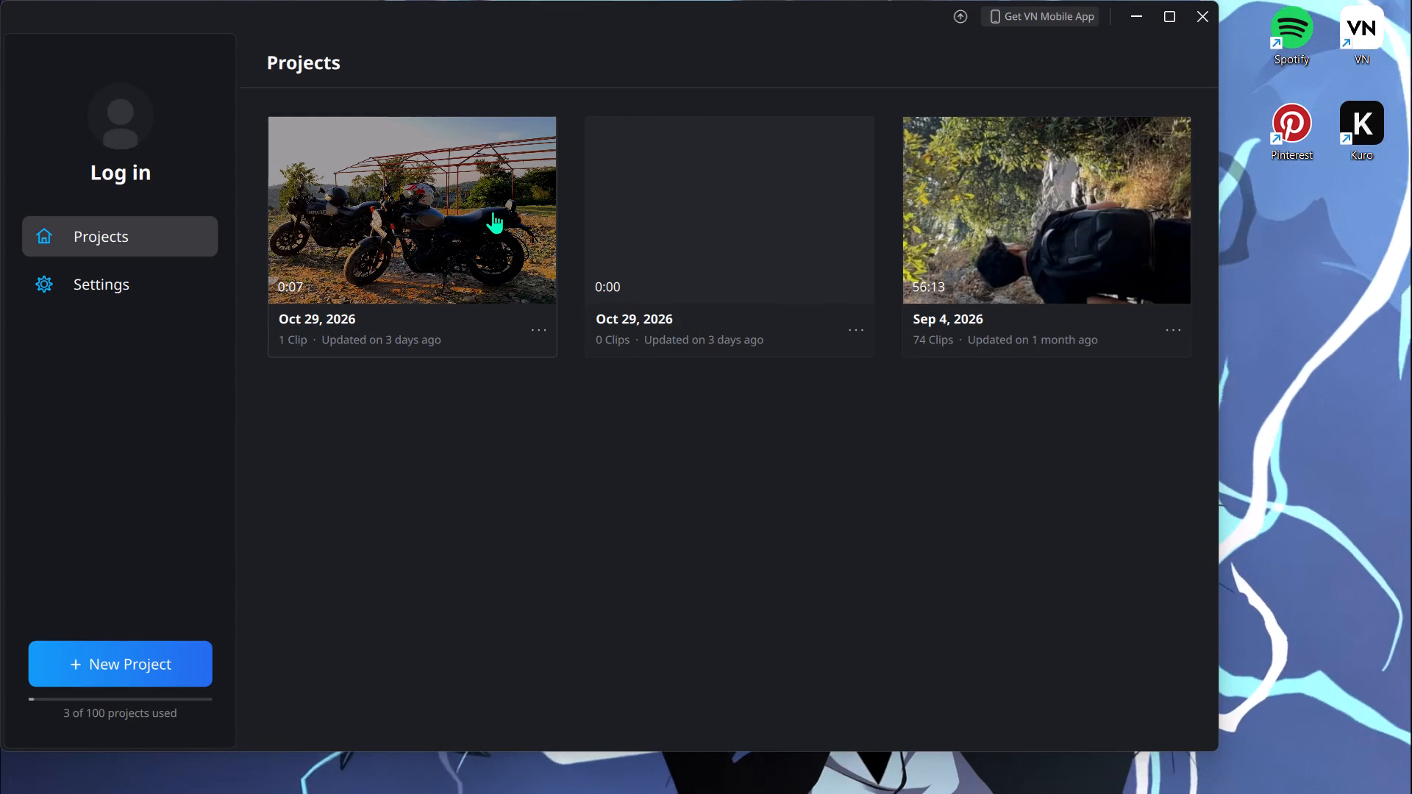
Open the Oct 29, 2026 project containing the motorcycle clip and maximise the window.
{"action": "double_click", "coordinate": [496, 215]}
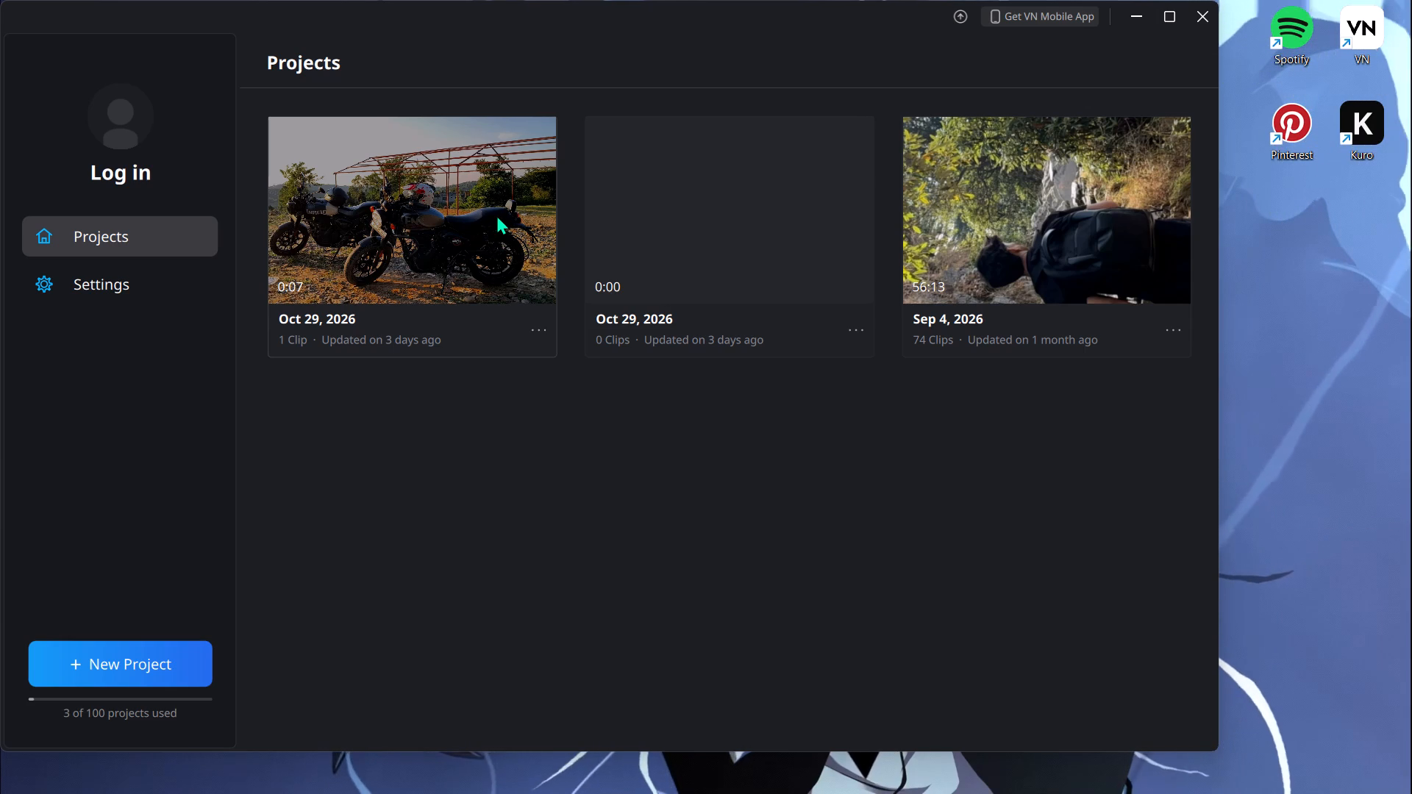
{"action": "left_click", "coordinate": [1171, 19]}
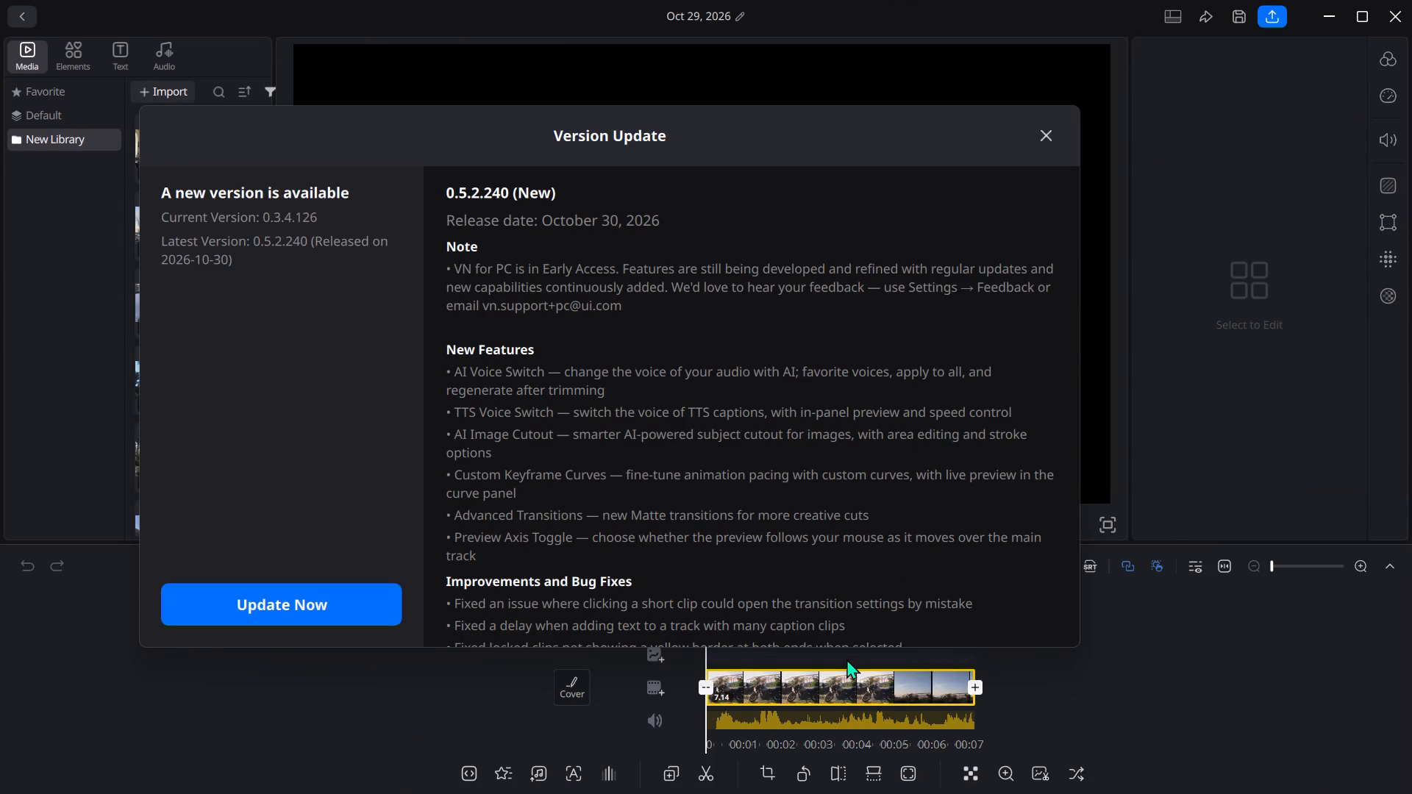
Dismiss the version update notice without updating.
{"action": "left_click", "coordinate": [855, 688]}
{"action": "left_click", "coordinate": [935, 686]}
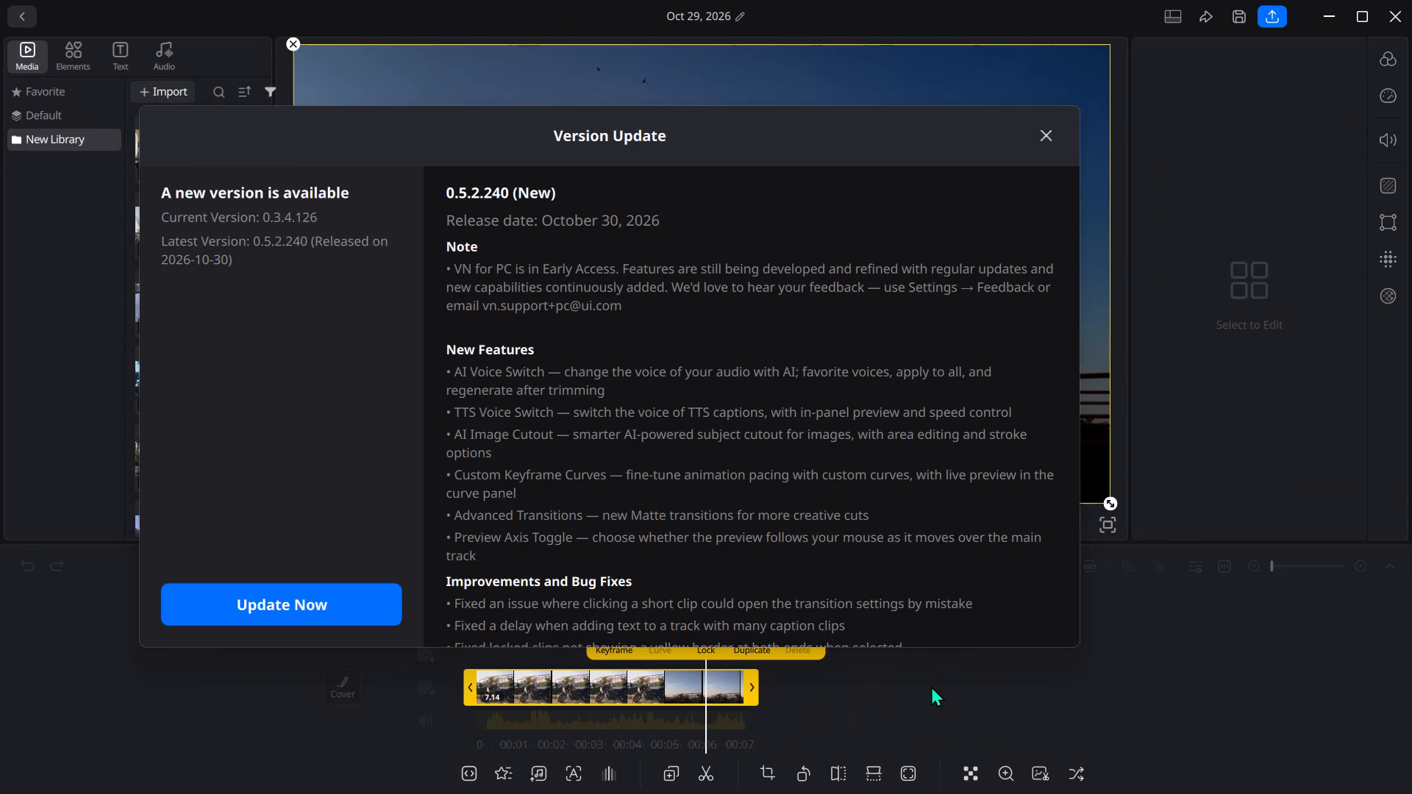
{"action": "left_click", "coordinate": [1048, 129]}
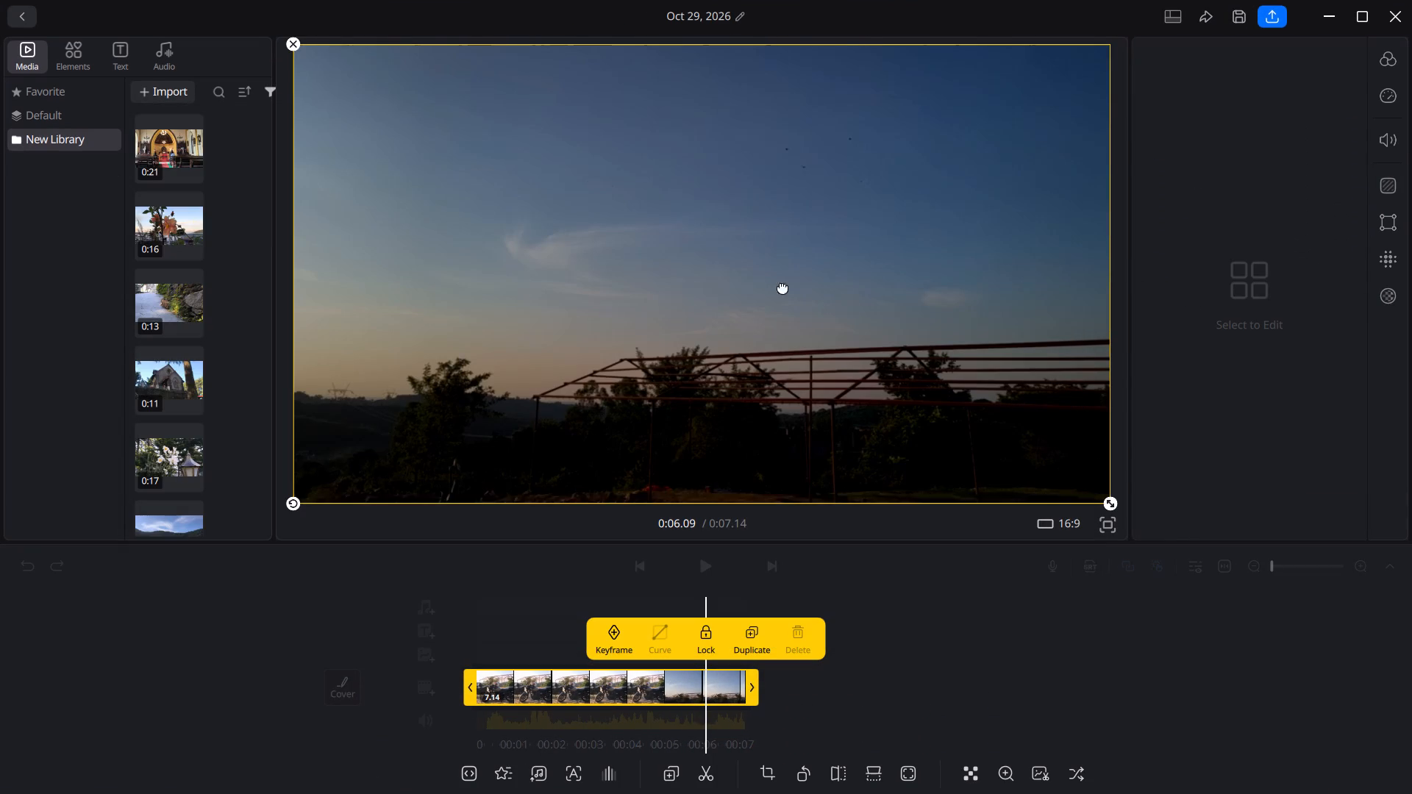
Add the 0:16 orange flower clip to the main track after the motorcycle clip.
{"action": "scroll", "coordinate": [187, 376], "scroll_direction": "down", "scroll_amount": 1}
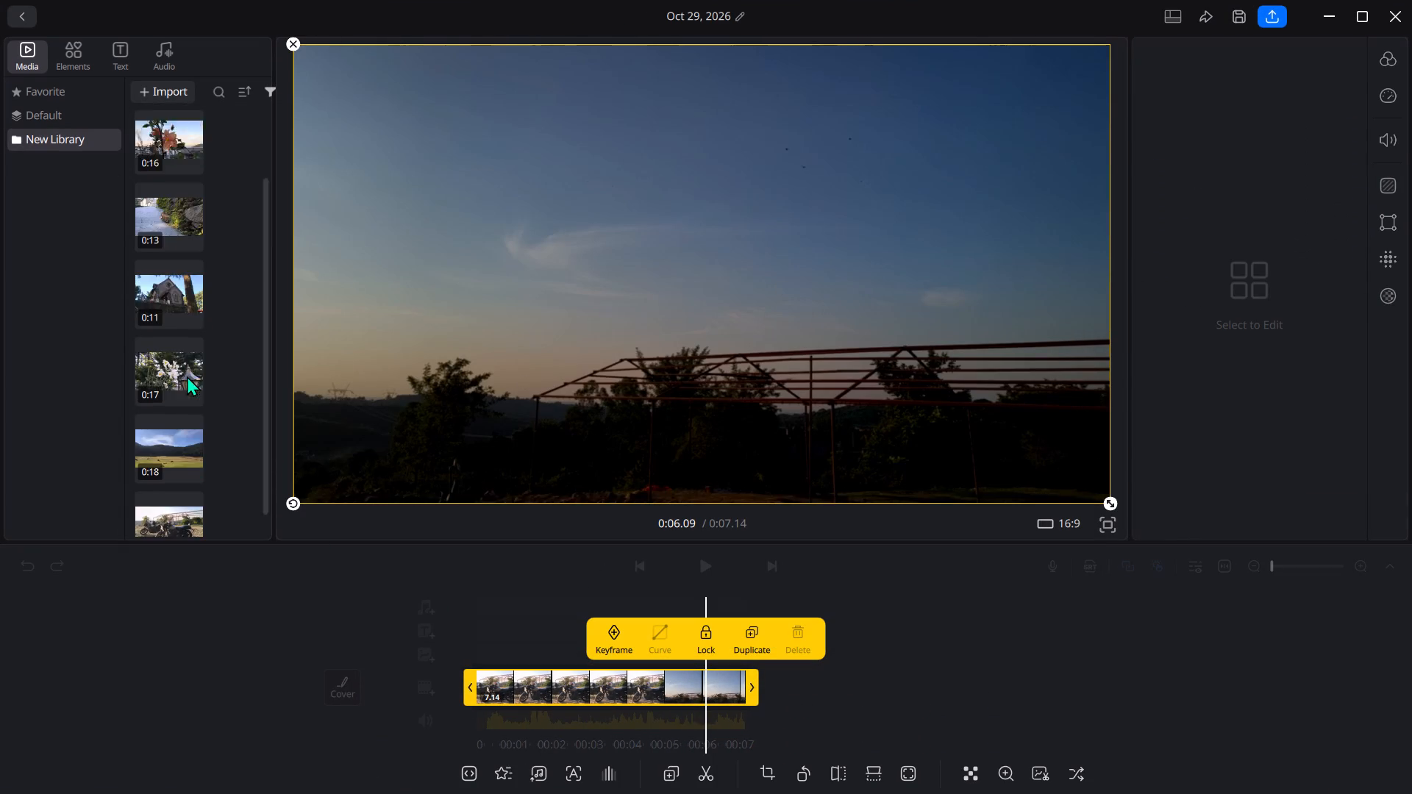
{"action": "scroll", "coordinate": [187, 376], "scroll_direction": "down", "scroll_amount": 1}
{"action": "left_click", "coordinate": [802, 687]}
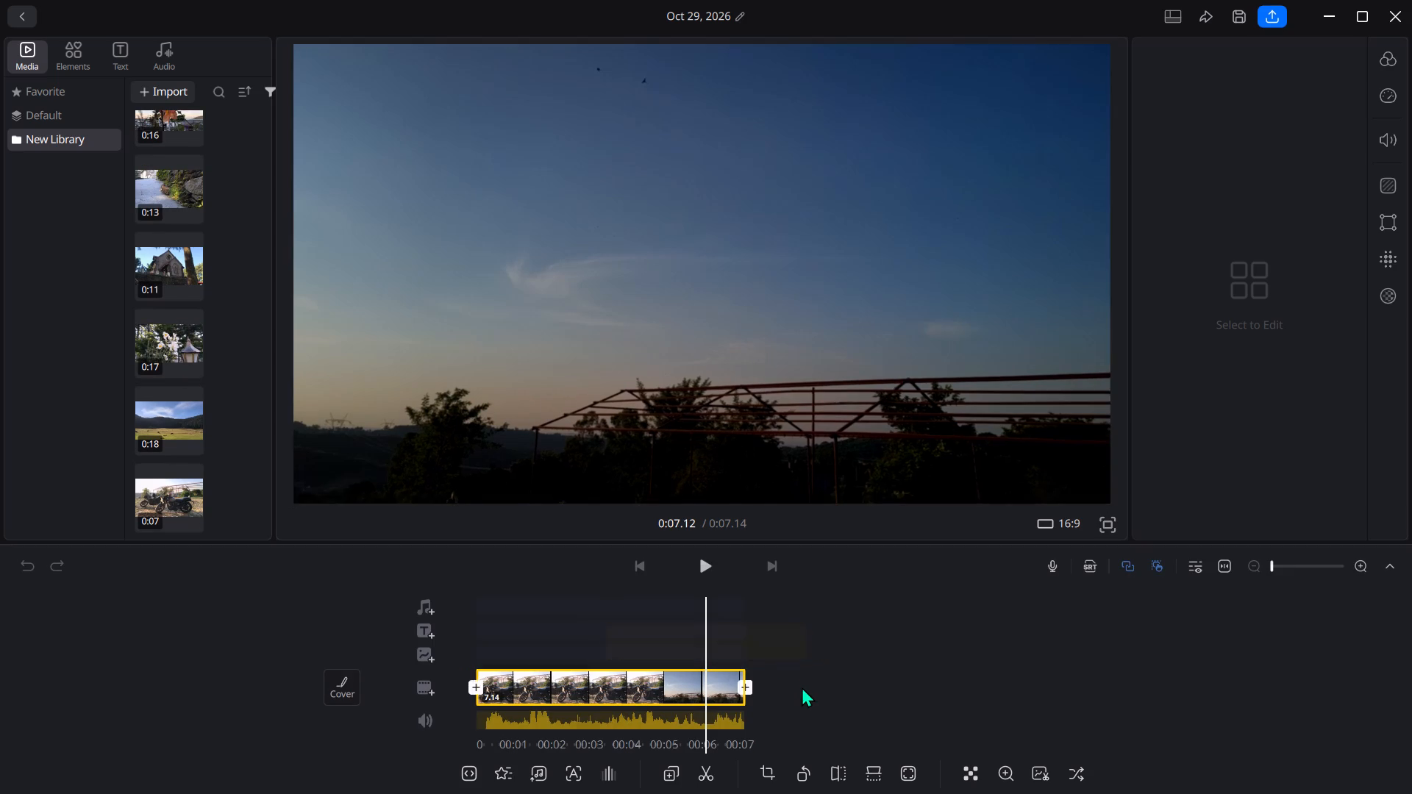
{"action": "left_click", "coordinate": [625, 688]}
{"action": "scroll", "coordinate": [171, 290], "scroll_direction": "up", "scroll_amount": 2}
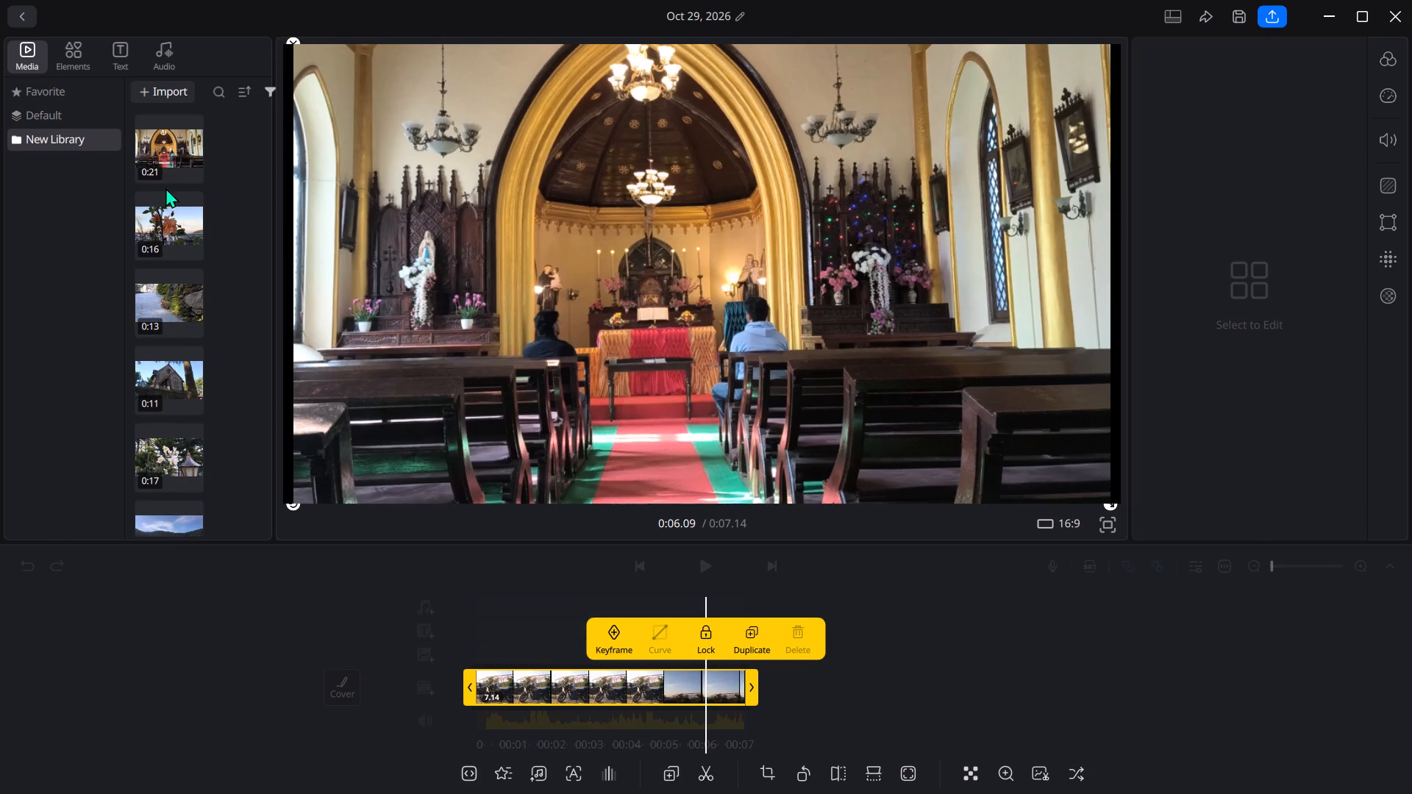
{"action": "left_click_drag", "start_coordinate": [165, 226], "coordinate": [754, 607]}
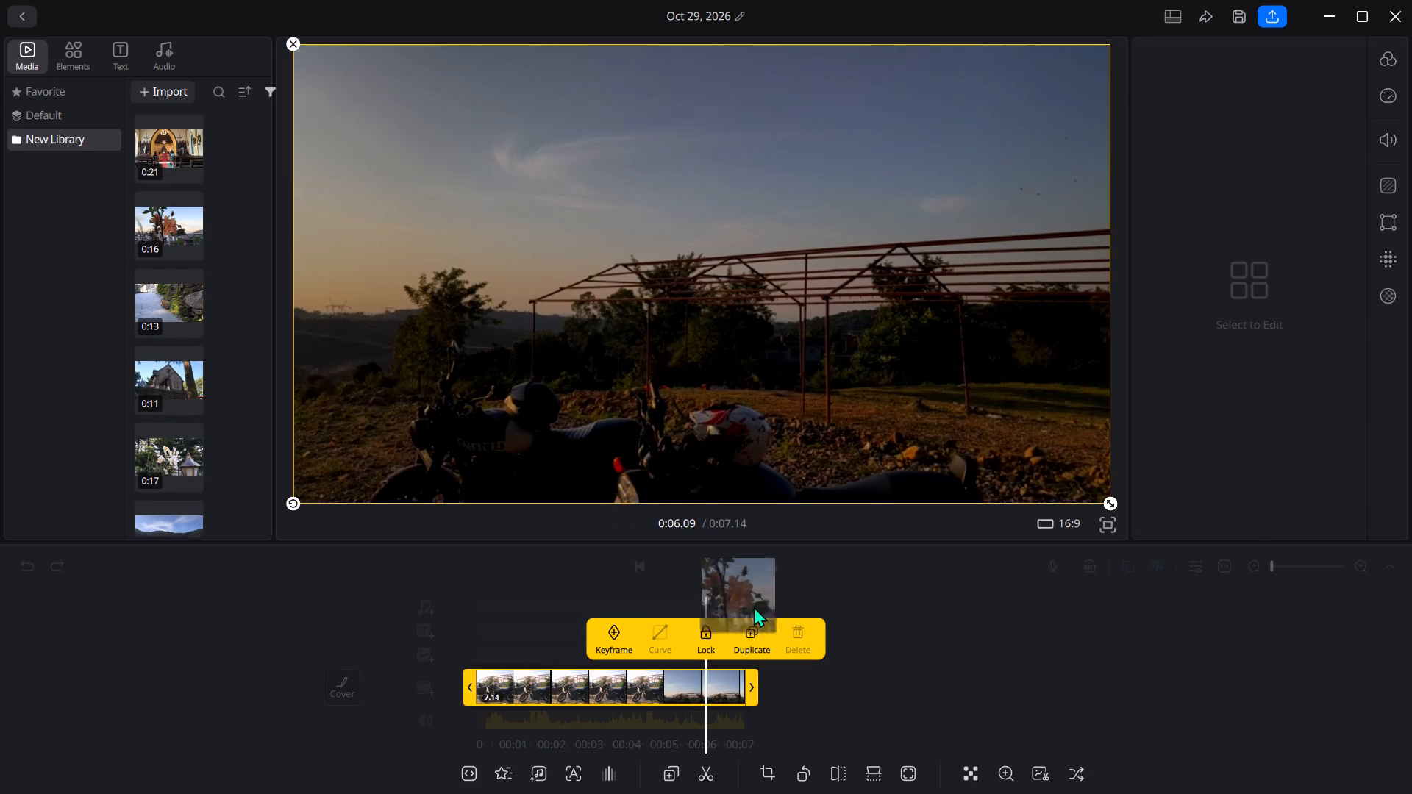
{"action": "left_click_drag", "start_coordinate": [754, 607], "coordinate": [823, 687]}
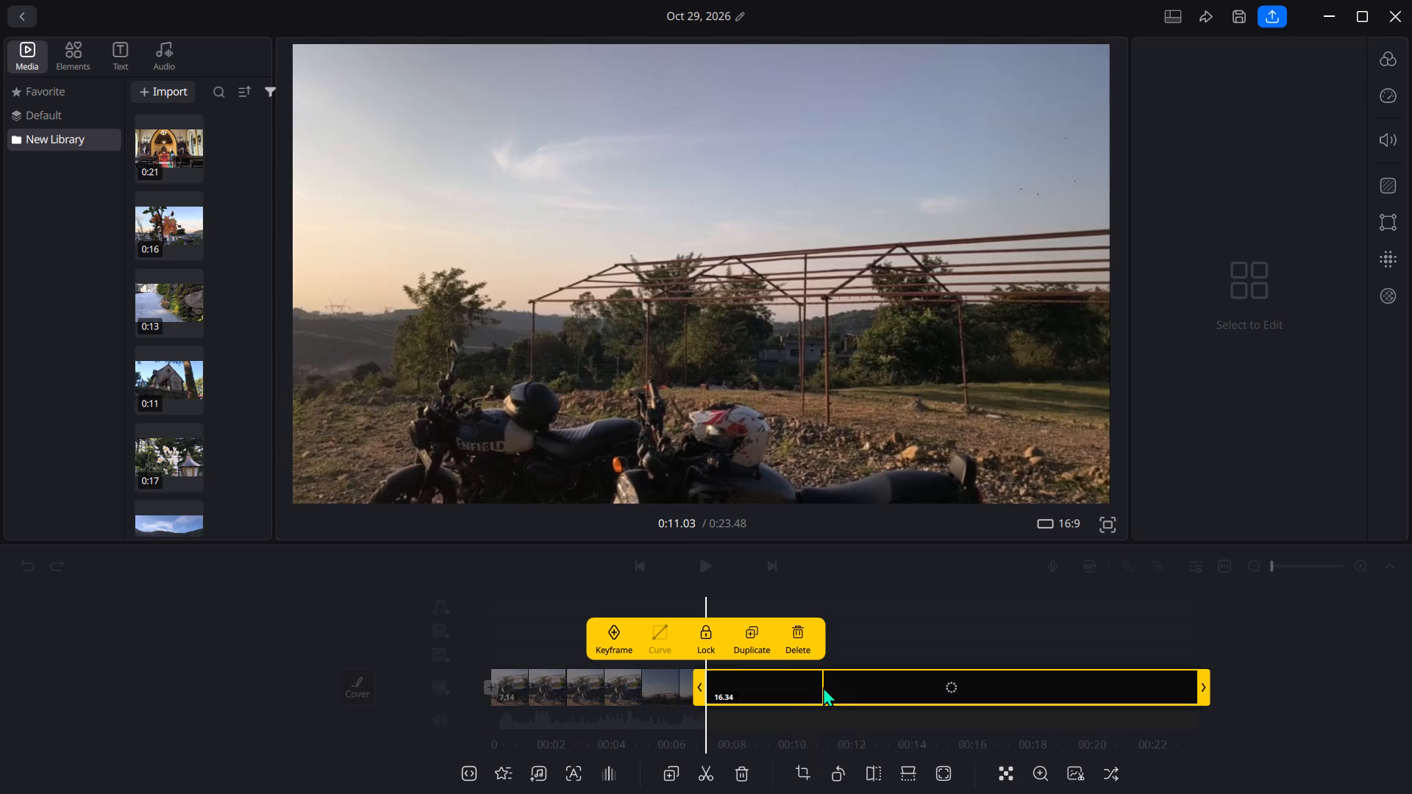
Add the 0:11 stone church clip to the end of the main track, after the orange flower clip.
{"action": "left_click", "coordinate": [630, 687]}
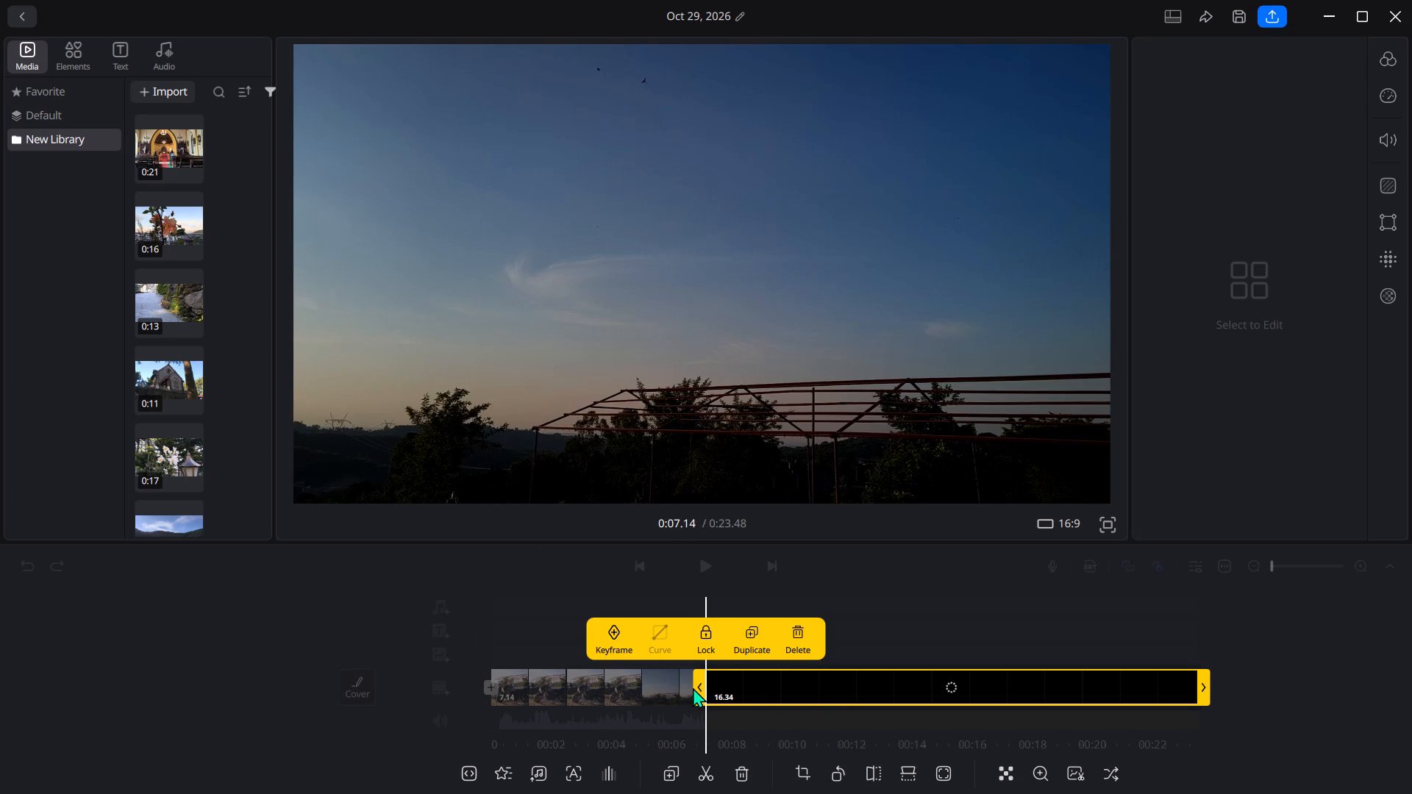
{"action": "scroll", "coordinate": [576, 681], "scroll_direction": "right", "scroll_amount": 4}
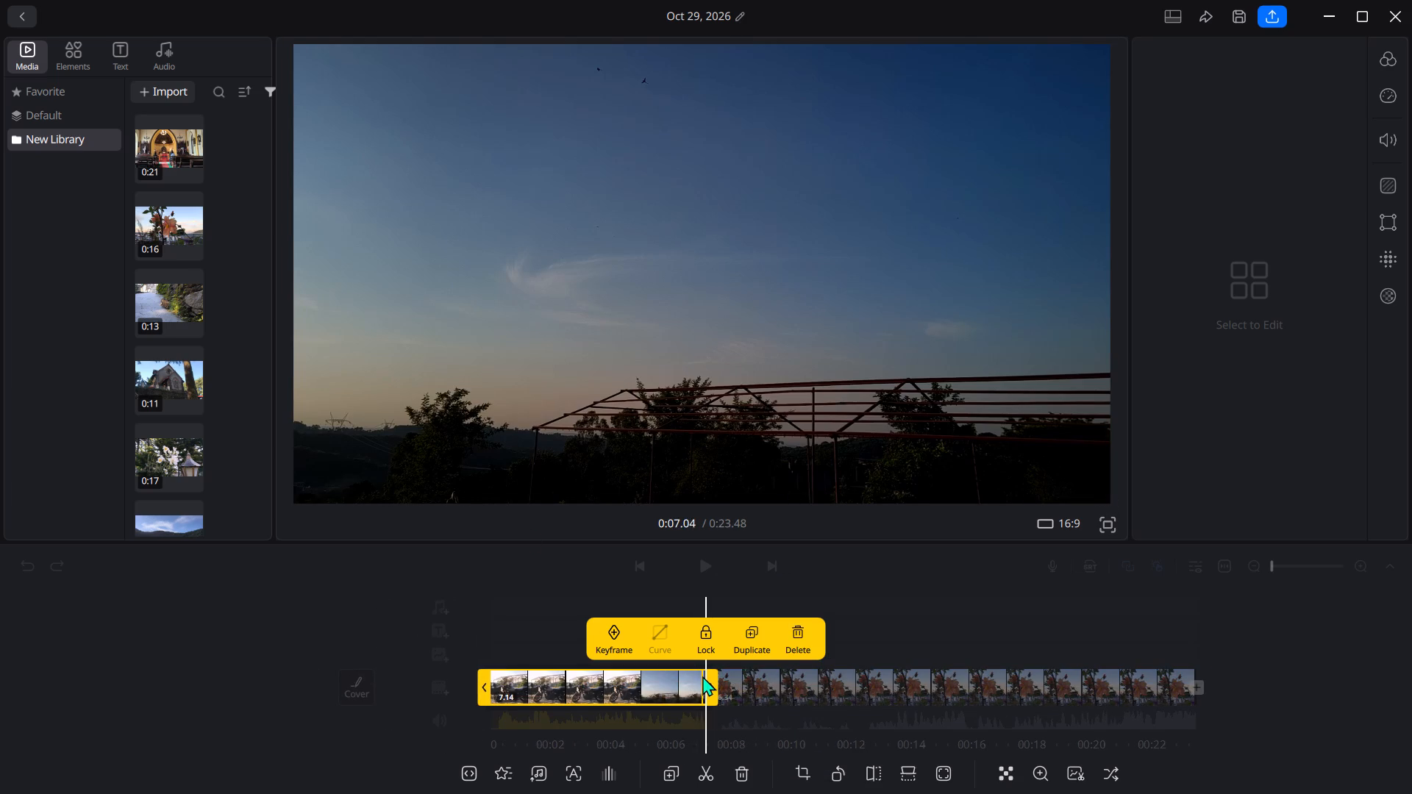
{"action": "scroll", "coordinate": [702, 676], "scroll_direction": "right", "scroll_amount": 1}
{"action": "left_click", "coordinate": [905, 691]}
{"action": "scroll", "coordinate": [868, 691], "scroll_direction": "left", "scroll_amount": 1}
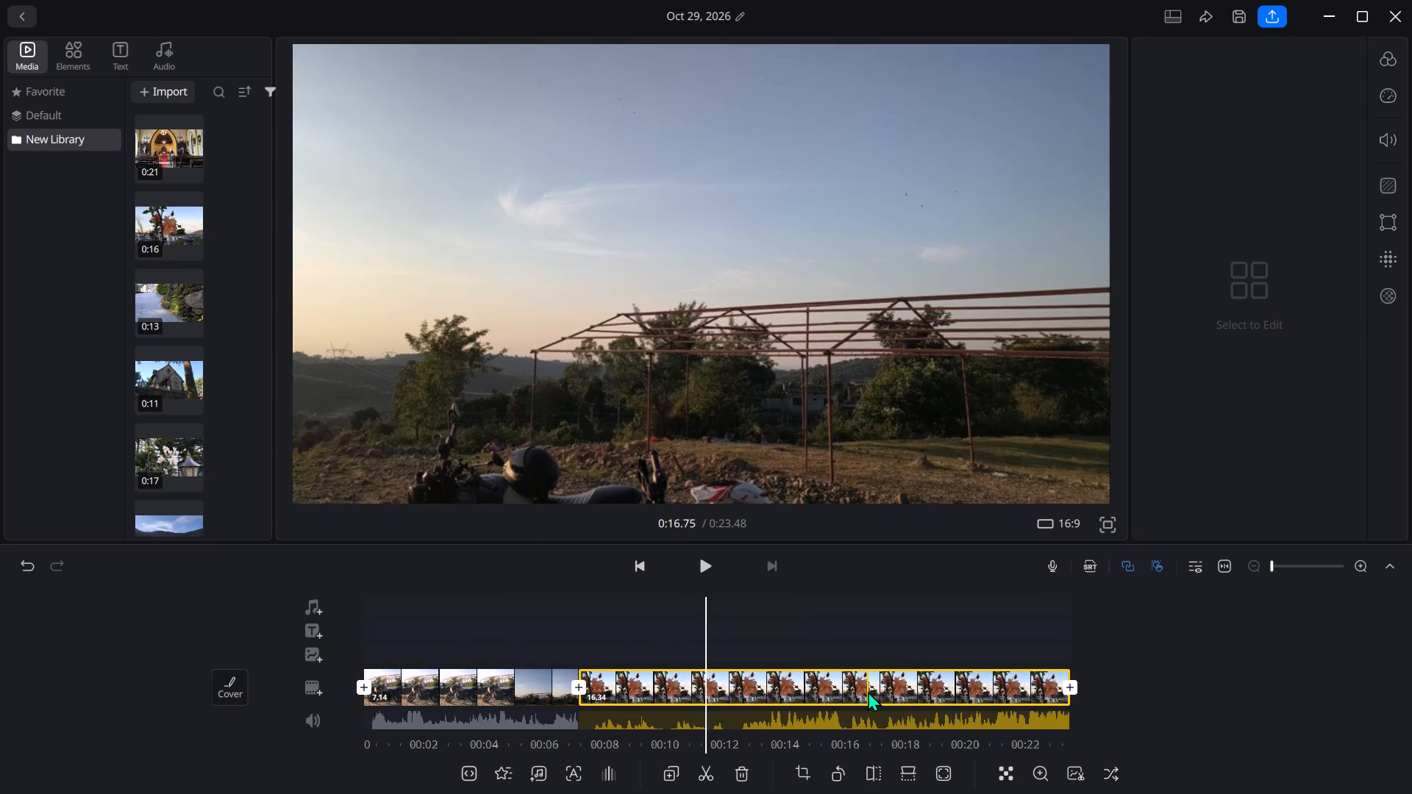
{"action": "scroll", "coordinate": [868, 691], "scroll_direction": "left", "scroll_amount": 1}
{"action": "left_click_drag", "start_coordinate": [148, 384], "coordinate": [974, 668]}
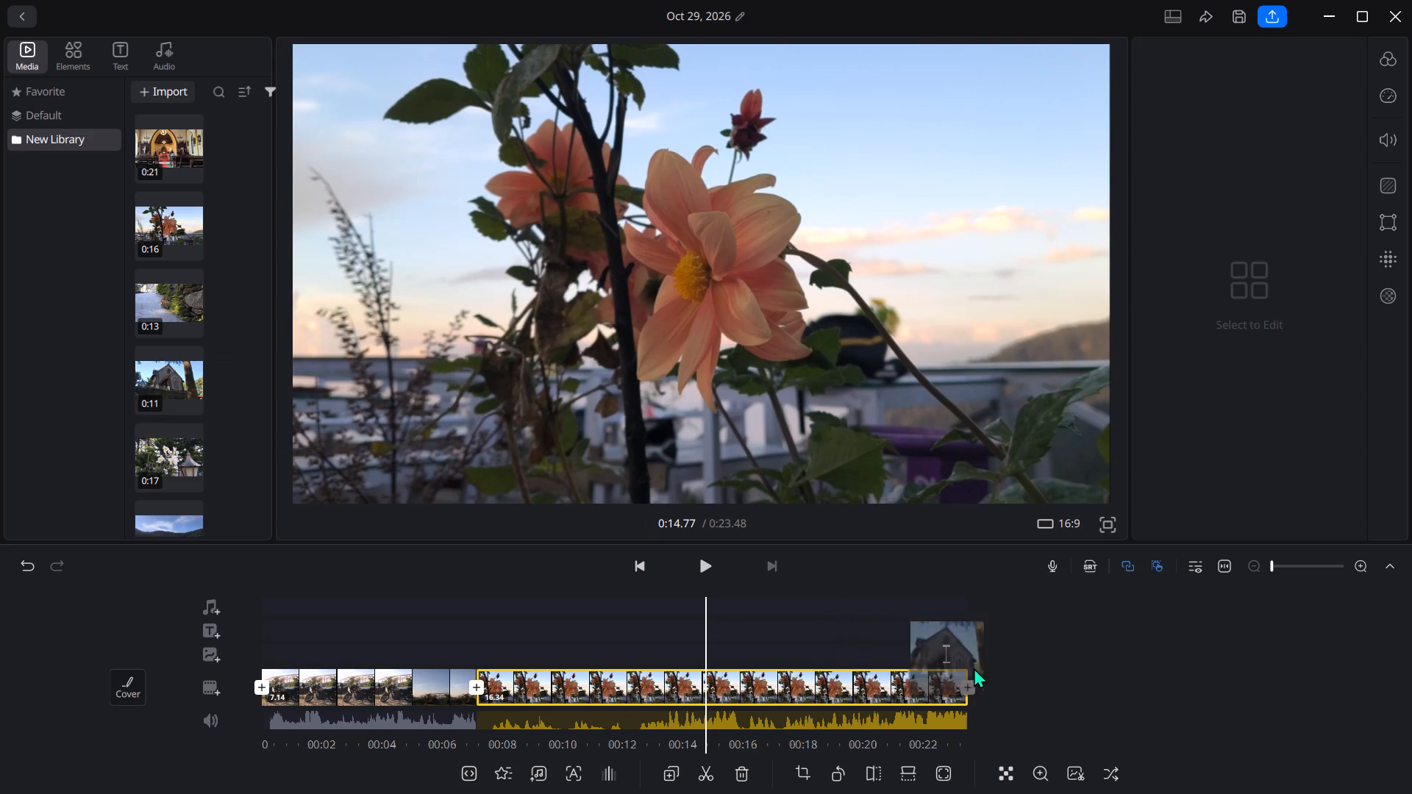
{"action": "left_click_drag", "start_coordinate": [974, 668], "coordinate": [1037, 677]}
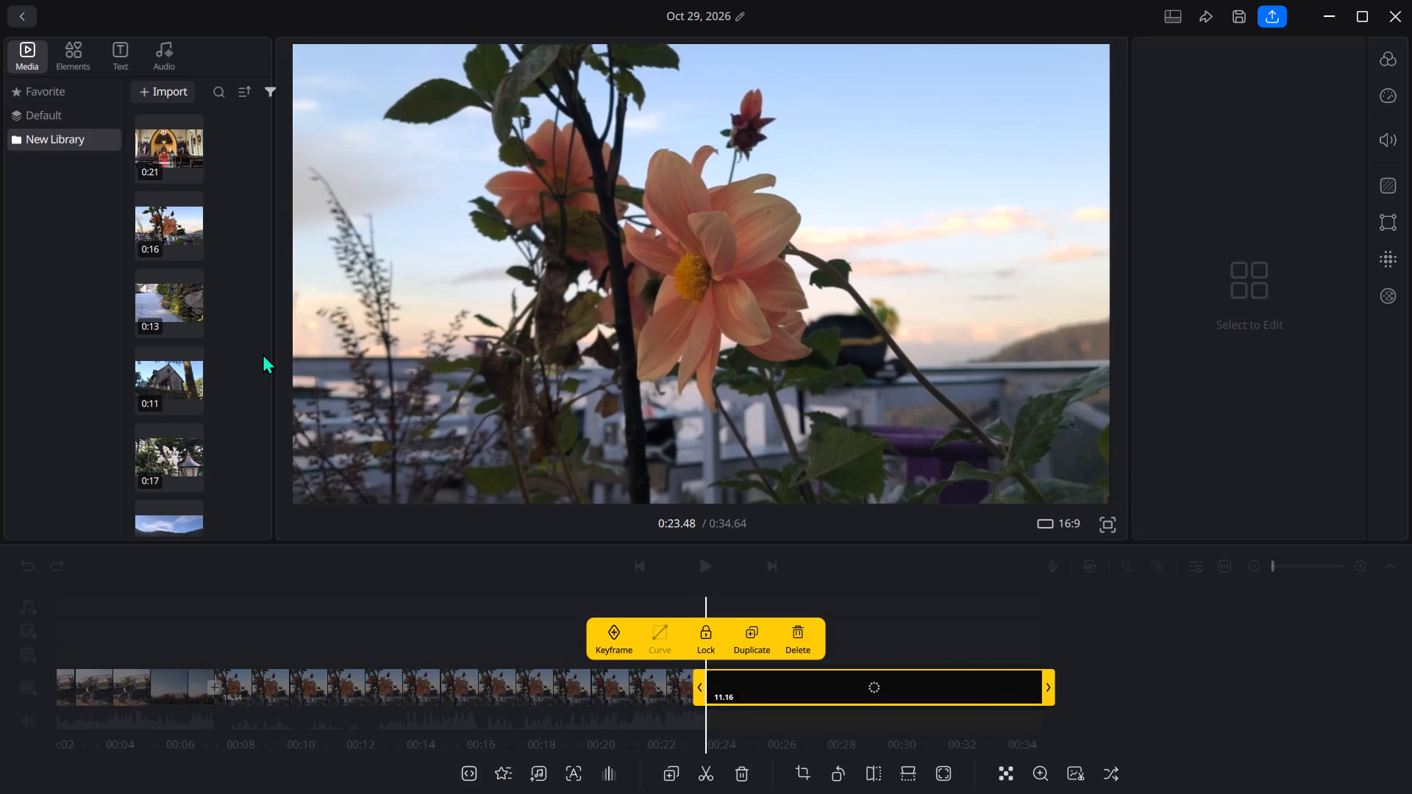
Add the 0:17 white flowers and lantern clip to the main track after the church clip.
{"action": "left_click_drag", "start_coordinate": [163, 446], "coordinate": [1063, 662]}
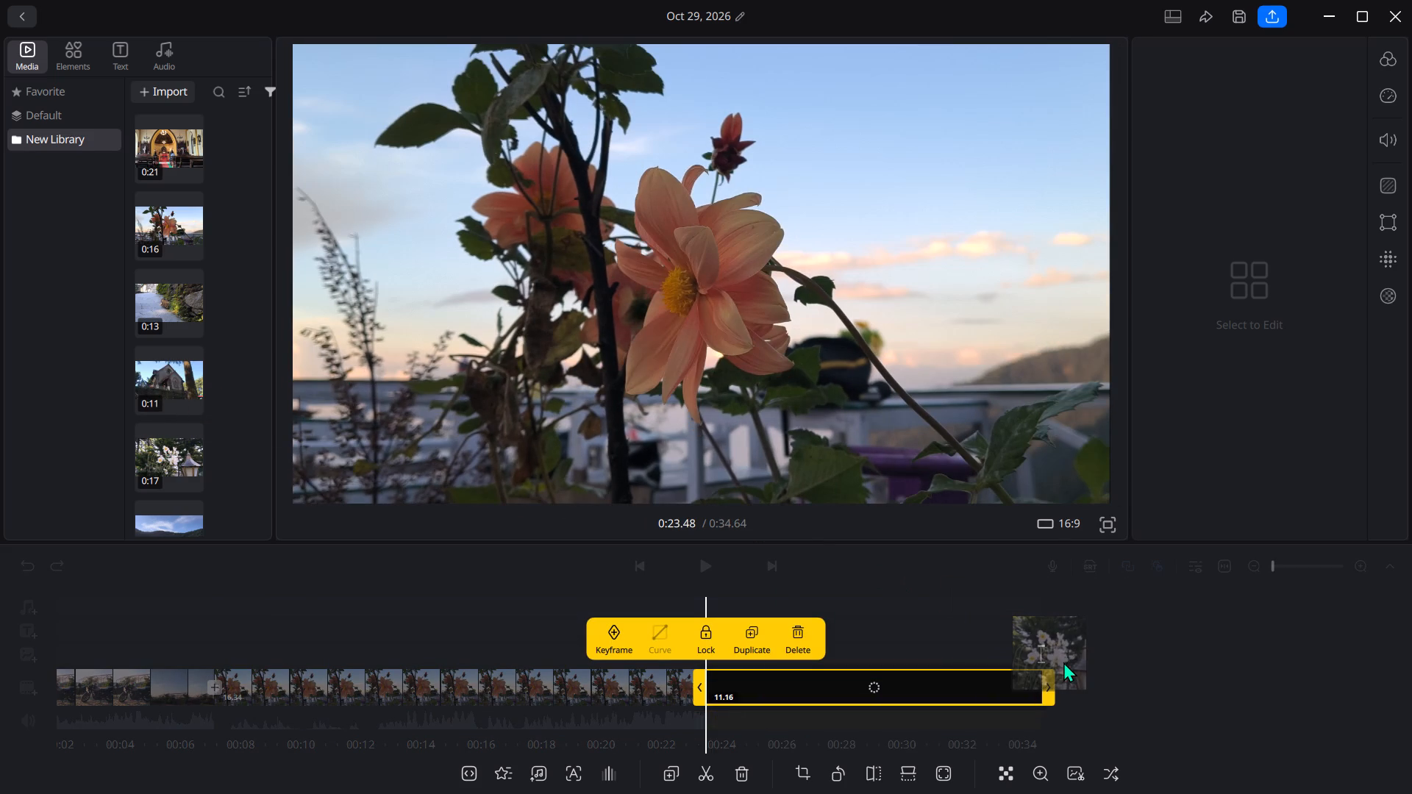
{"action": "left_click_drag", "start_coordinate": [1063, 662], "coordinate": [1138, 677]}
{"action": "left_click", "coordinate": [1072, 651]}
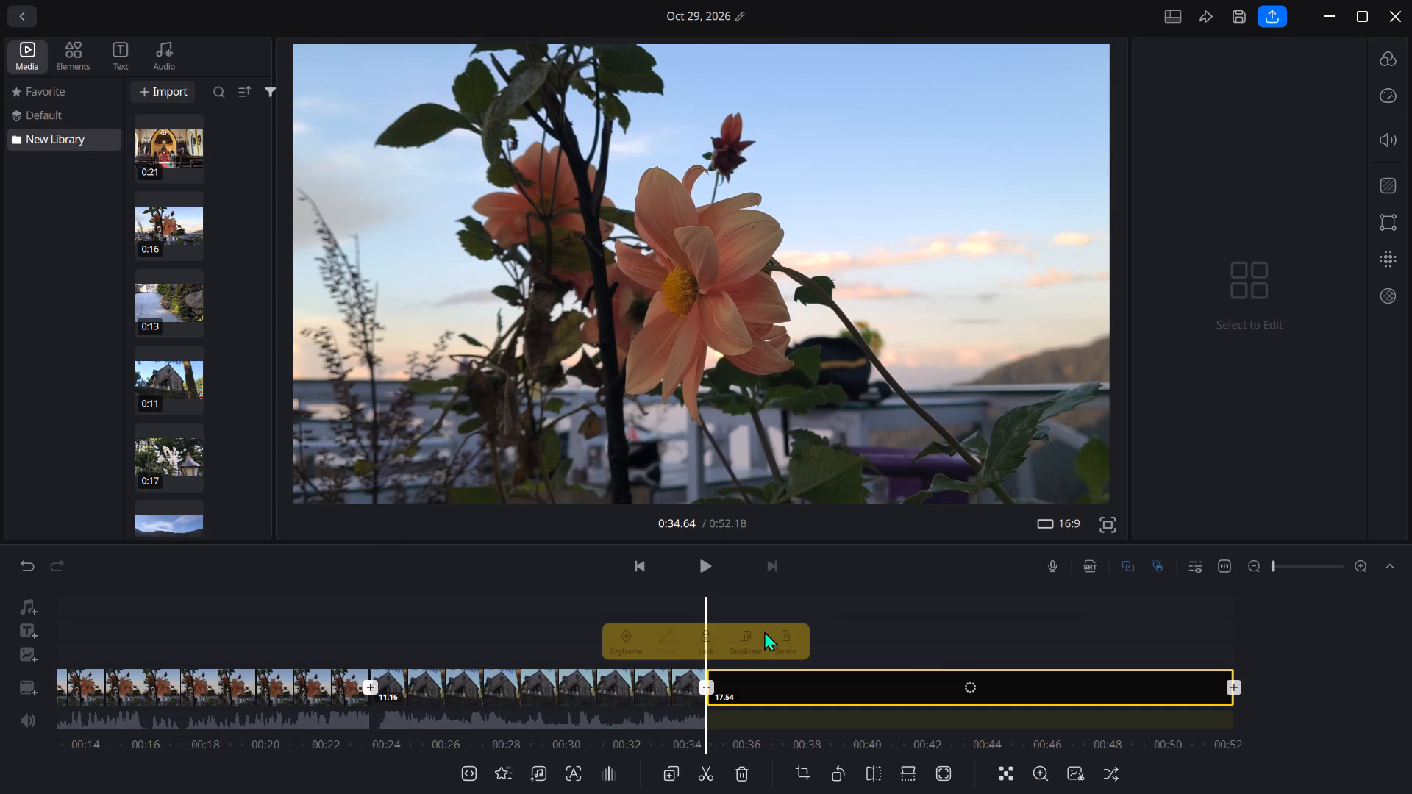
Add the 0:17 white flowers and lantern clip a second time at the end of the main track.
{"action": "scroll", "coordinate": [164, 456], "scroll_direction": "down", "scroll_amount": 4}
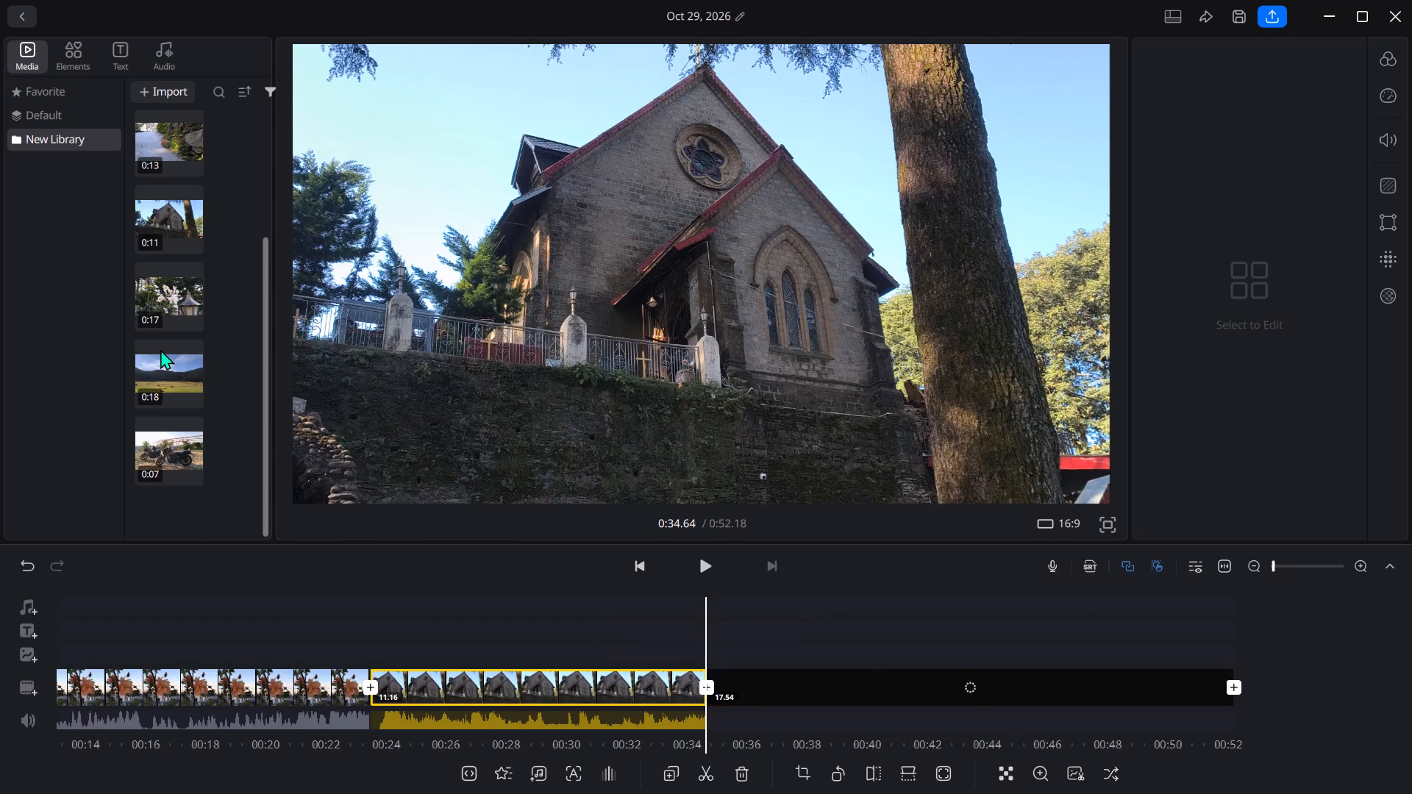
{"action": "scroll", "coordinate": [160, 349], "scroll_direction": "down", "scroll_amount": 1}
{"action": "left_click_drag", "start_coordinate": [163, 369], "coordinate": [848, 673]}
{"action": "scroll", "coordinate": [807, 638], "scroll_direction": "down", "scroll_amount": 1}
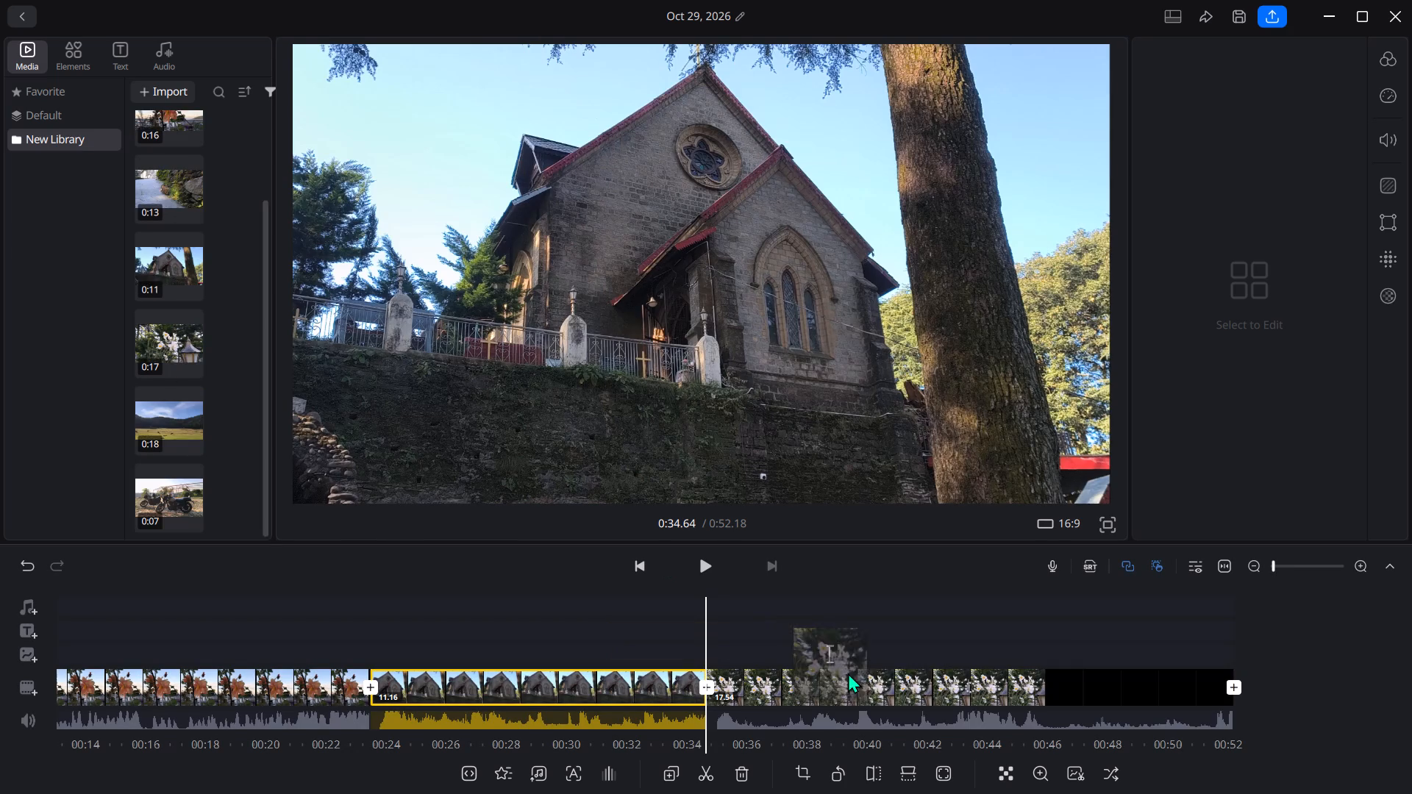
{"action": "left_click_drag", "start_coordinate": [848, 673], "coordinate": [1261, 681]}
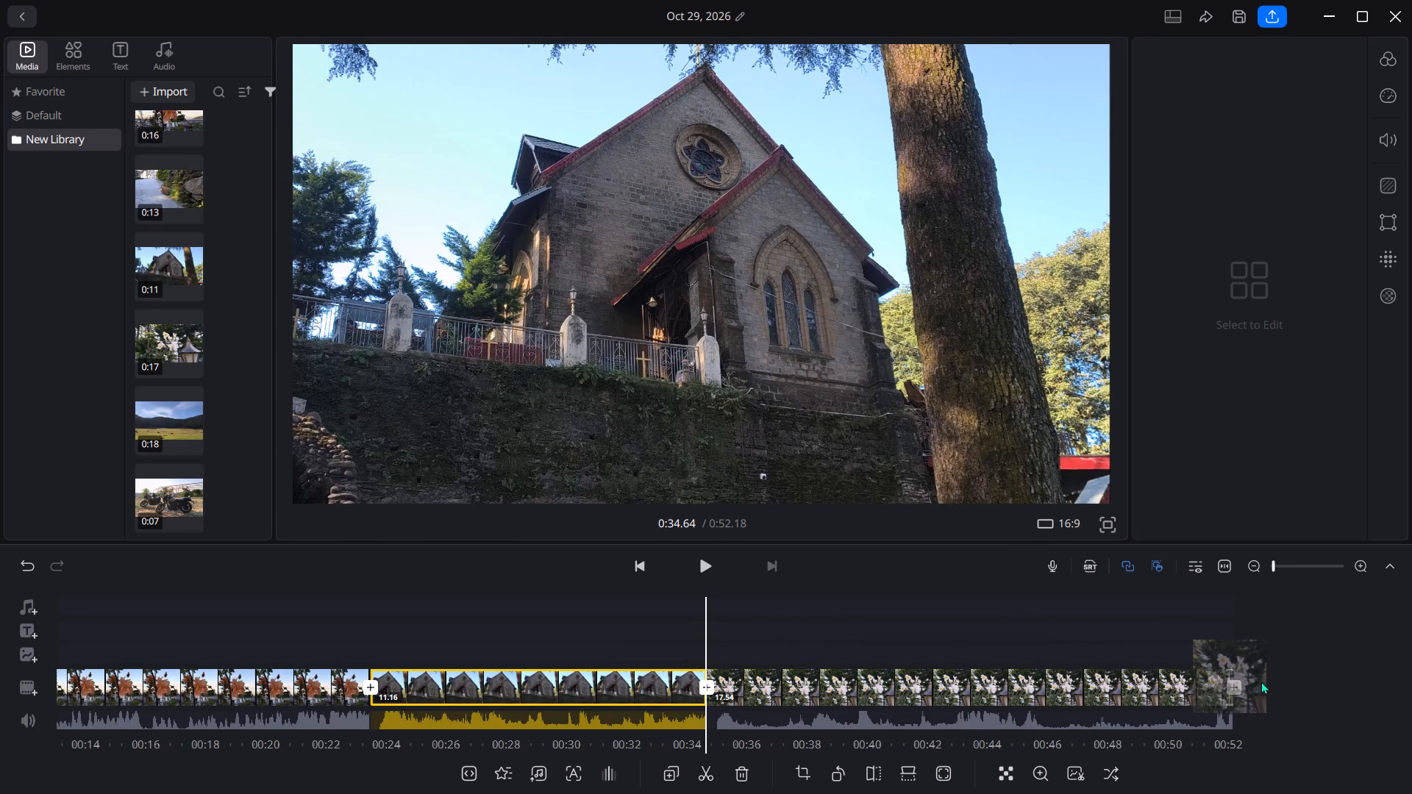
{"action": "left_click_drag", "start_coordinate": [1261, 681], "coordinate": [1285, 683]}
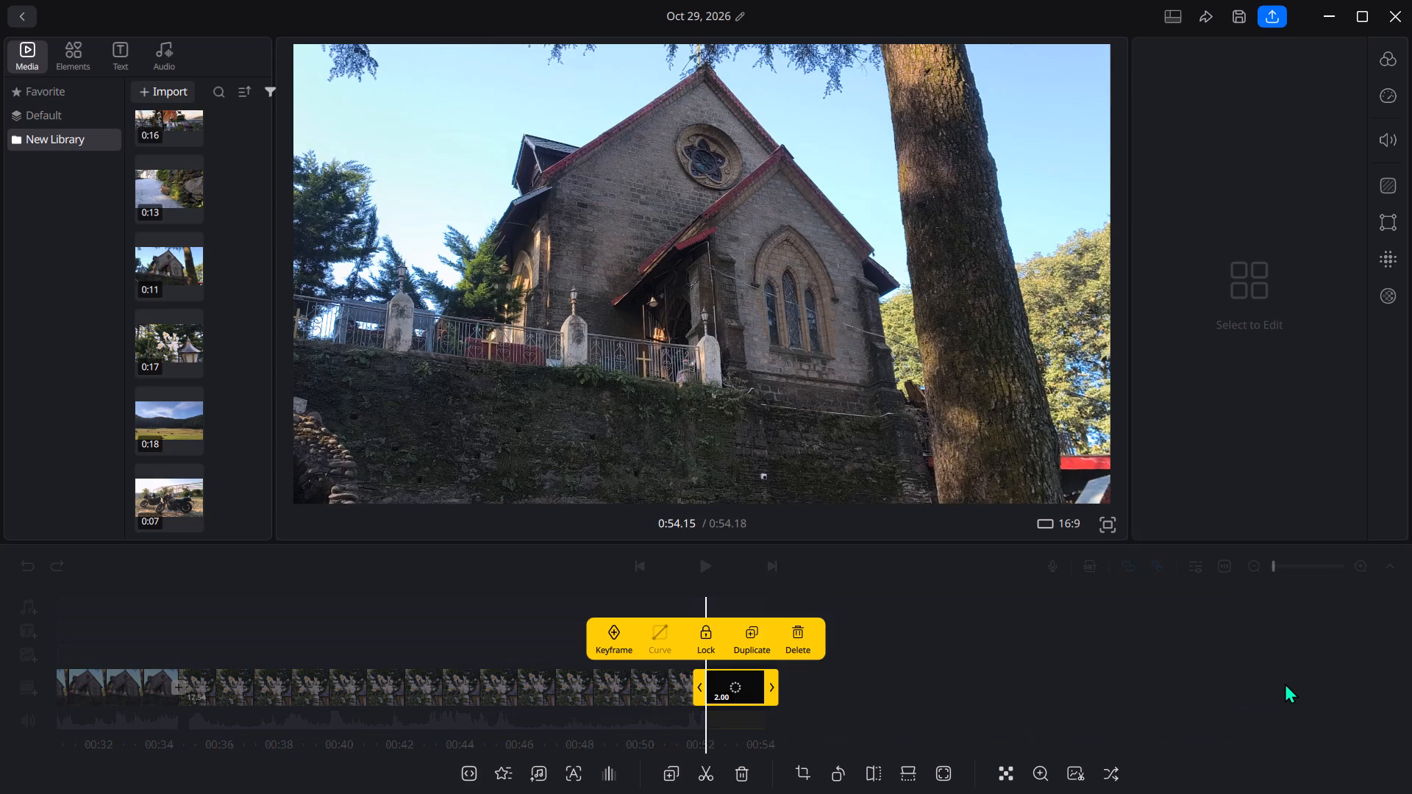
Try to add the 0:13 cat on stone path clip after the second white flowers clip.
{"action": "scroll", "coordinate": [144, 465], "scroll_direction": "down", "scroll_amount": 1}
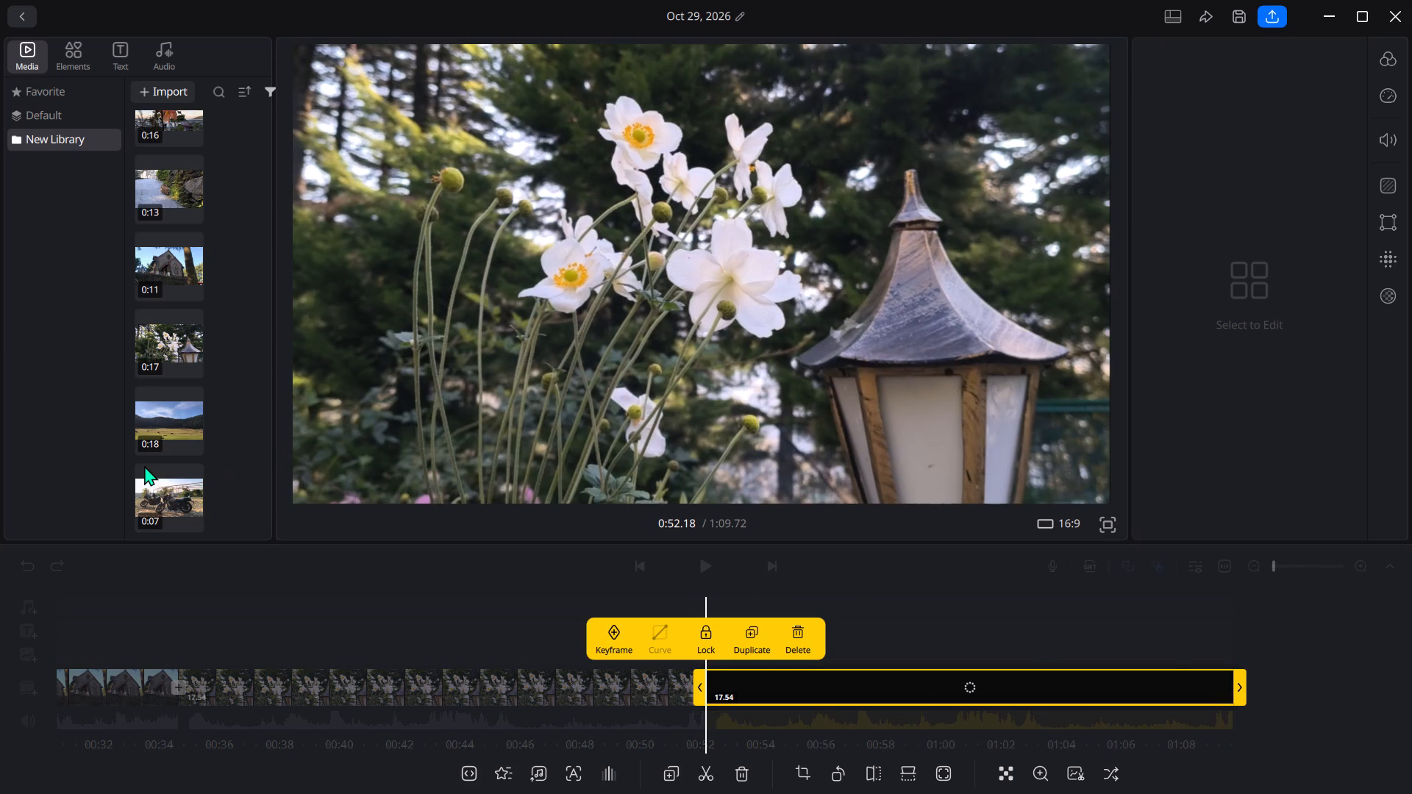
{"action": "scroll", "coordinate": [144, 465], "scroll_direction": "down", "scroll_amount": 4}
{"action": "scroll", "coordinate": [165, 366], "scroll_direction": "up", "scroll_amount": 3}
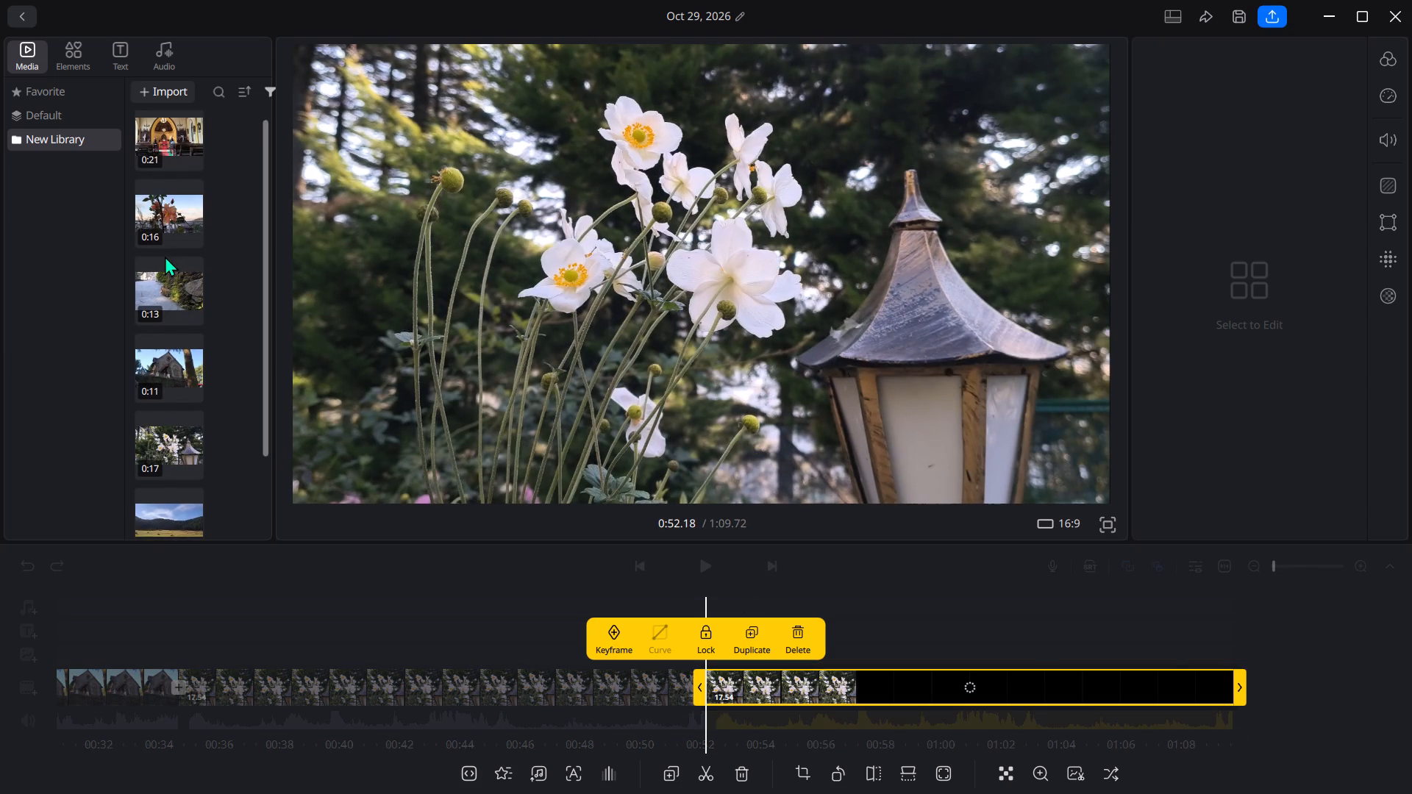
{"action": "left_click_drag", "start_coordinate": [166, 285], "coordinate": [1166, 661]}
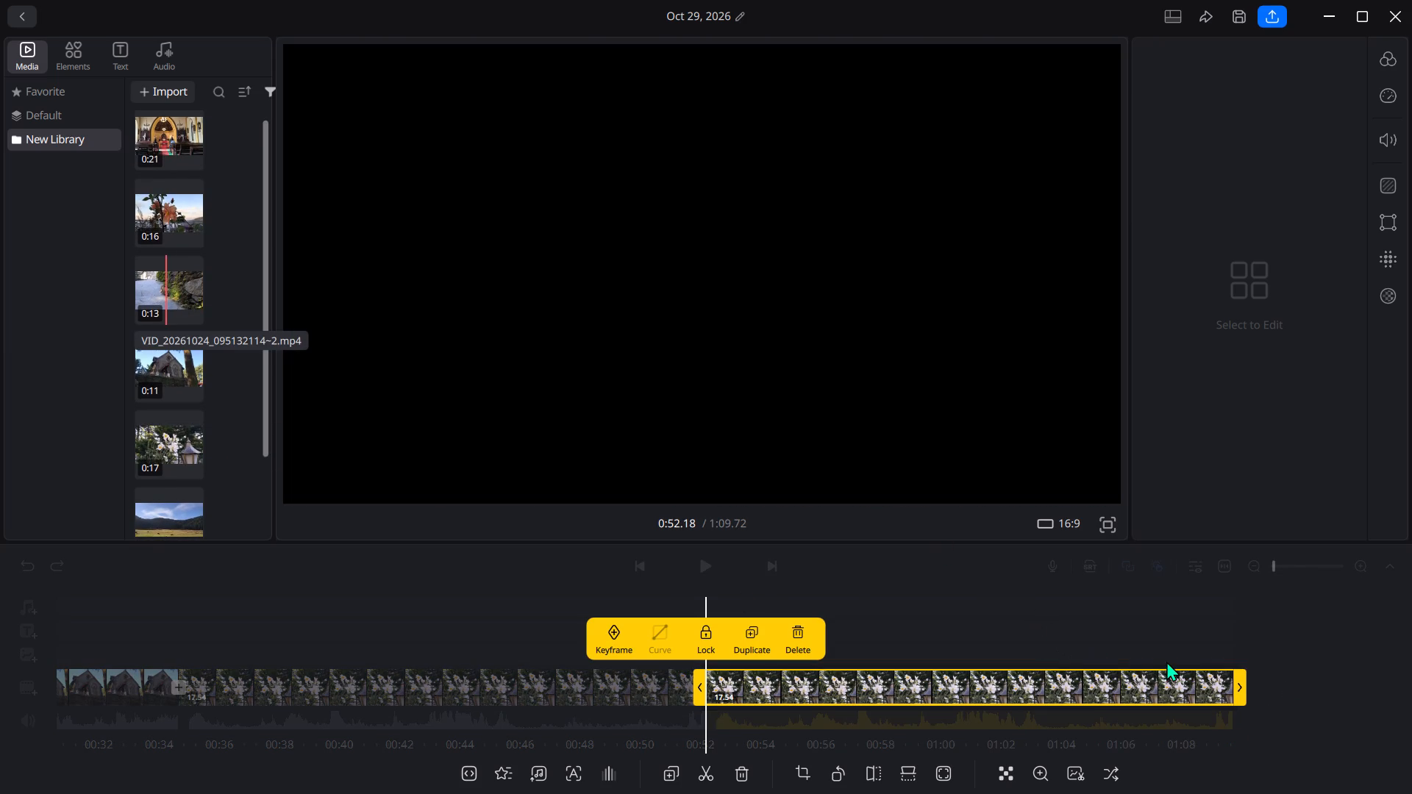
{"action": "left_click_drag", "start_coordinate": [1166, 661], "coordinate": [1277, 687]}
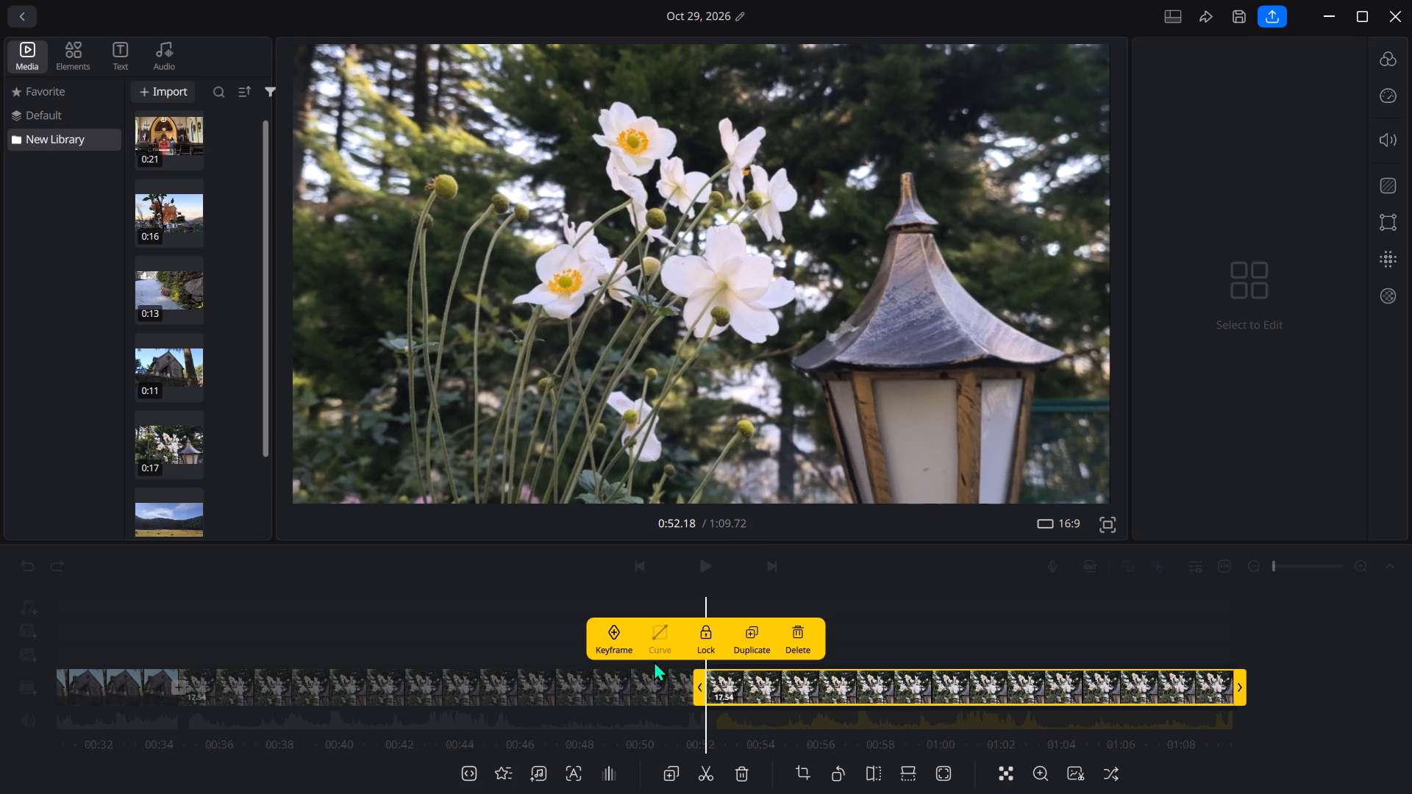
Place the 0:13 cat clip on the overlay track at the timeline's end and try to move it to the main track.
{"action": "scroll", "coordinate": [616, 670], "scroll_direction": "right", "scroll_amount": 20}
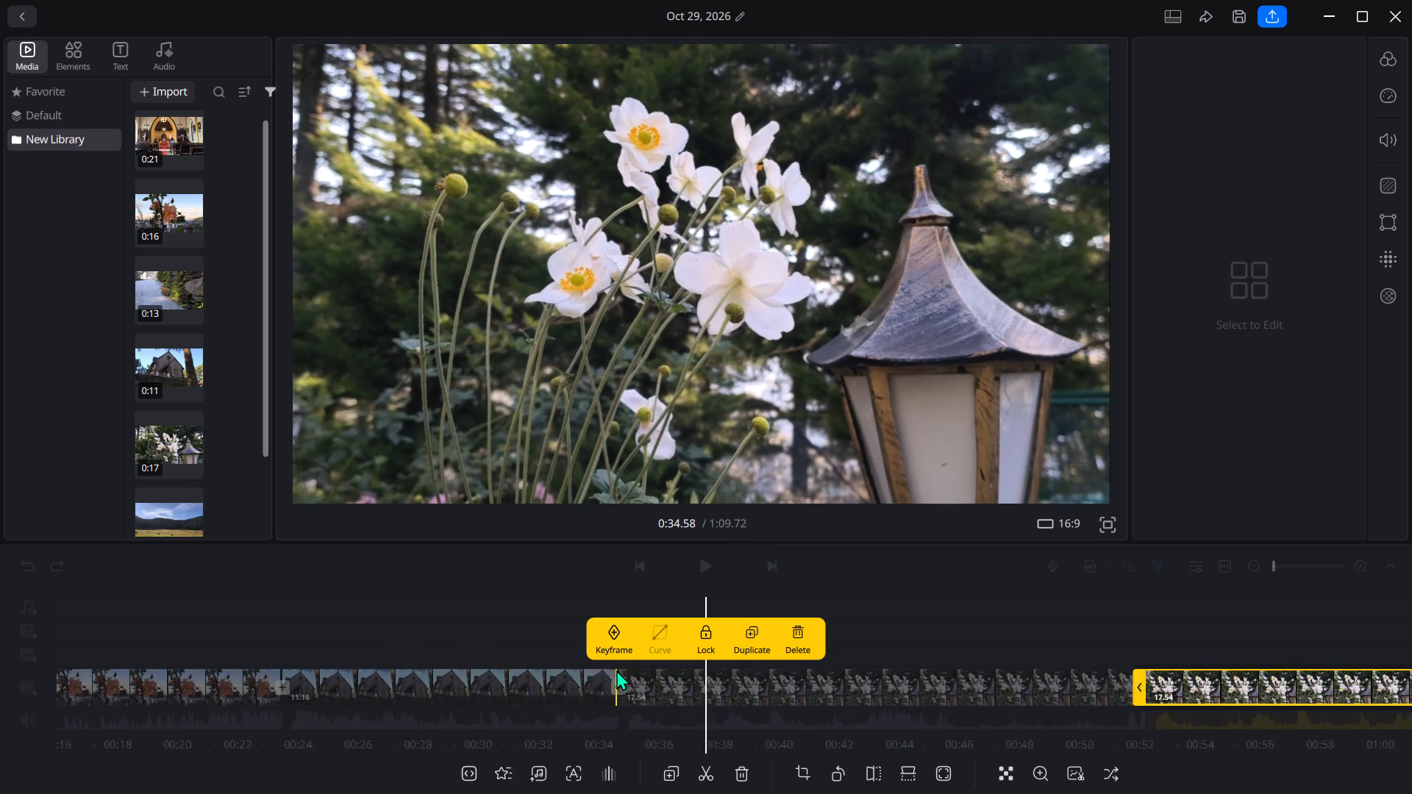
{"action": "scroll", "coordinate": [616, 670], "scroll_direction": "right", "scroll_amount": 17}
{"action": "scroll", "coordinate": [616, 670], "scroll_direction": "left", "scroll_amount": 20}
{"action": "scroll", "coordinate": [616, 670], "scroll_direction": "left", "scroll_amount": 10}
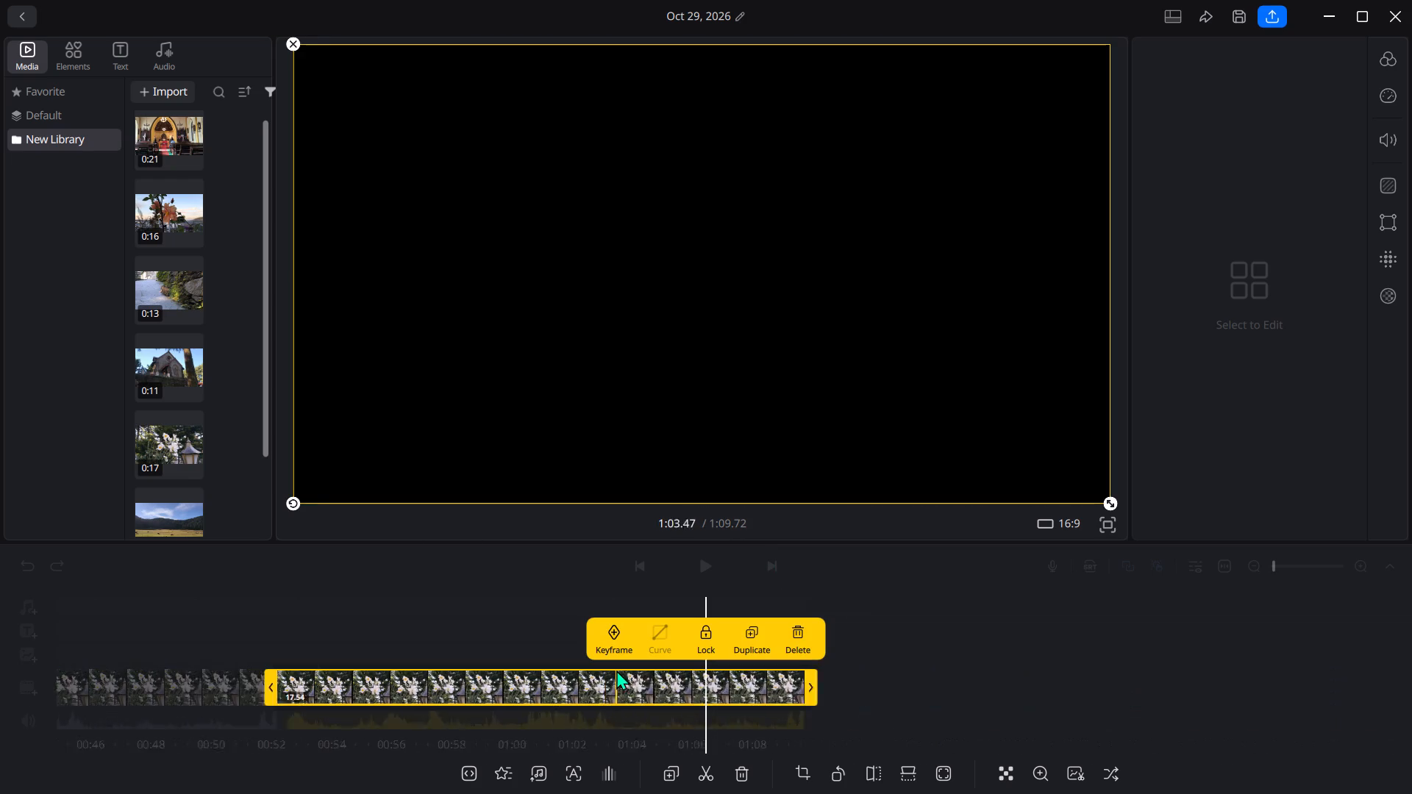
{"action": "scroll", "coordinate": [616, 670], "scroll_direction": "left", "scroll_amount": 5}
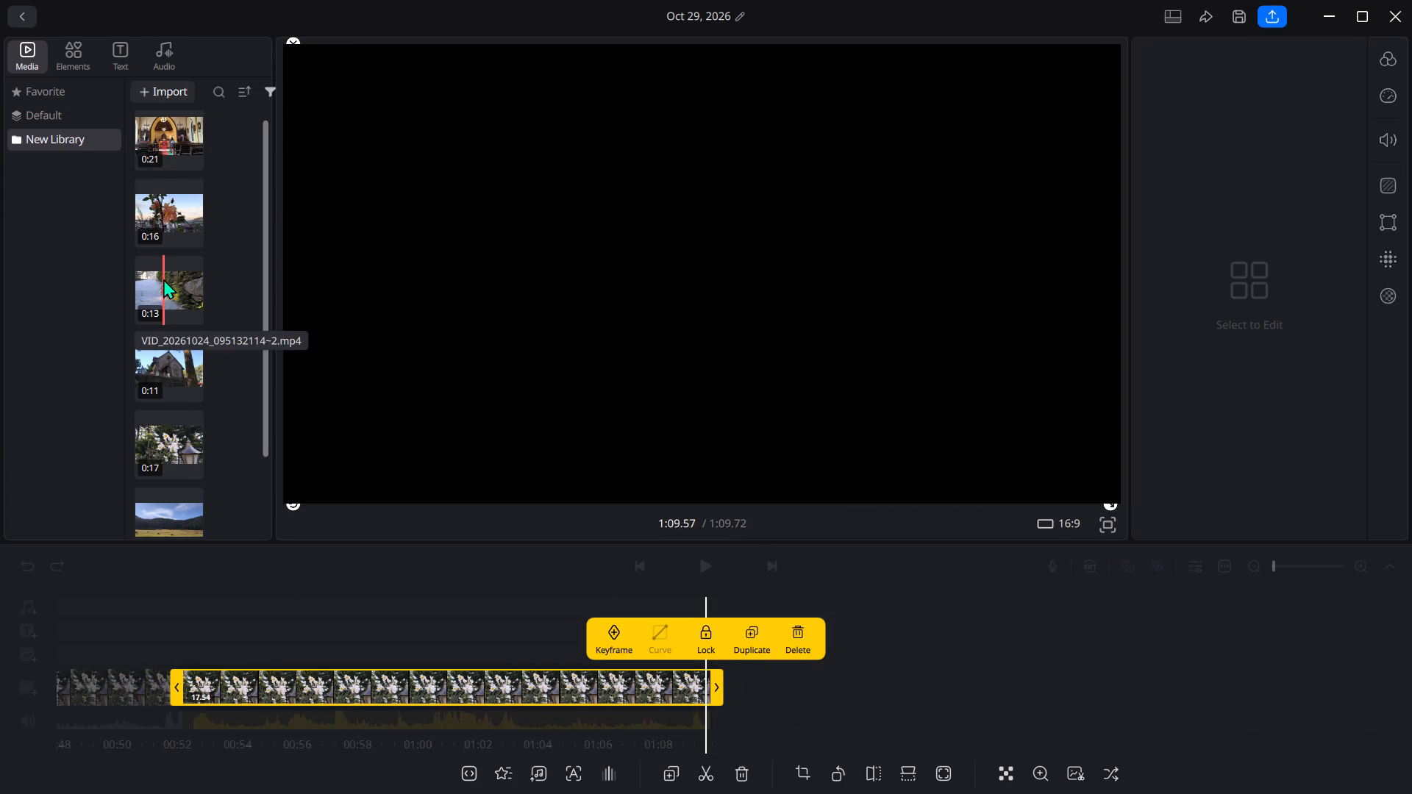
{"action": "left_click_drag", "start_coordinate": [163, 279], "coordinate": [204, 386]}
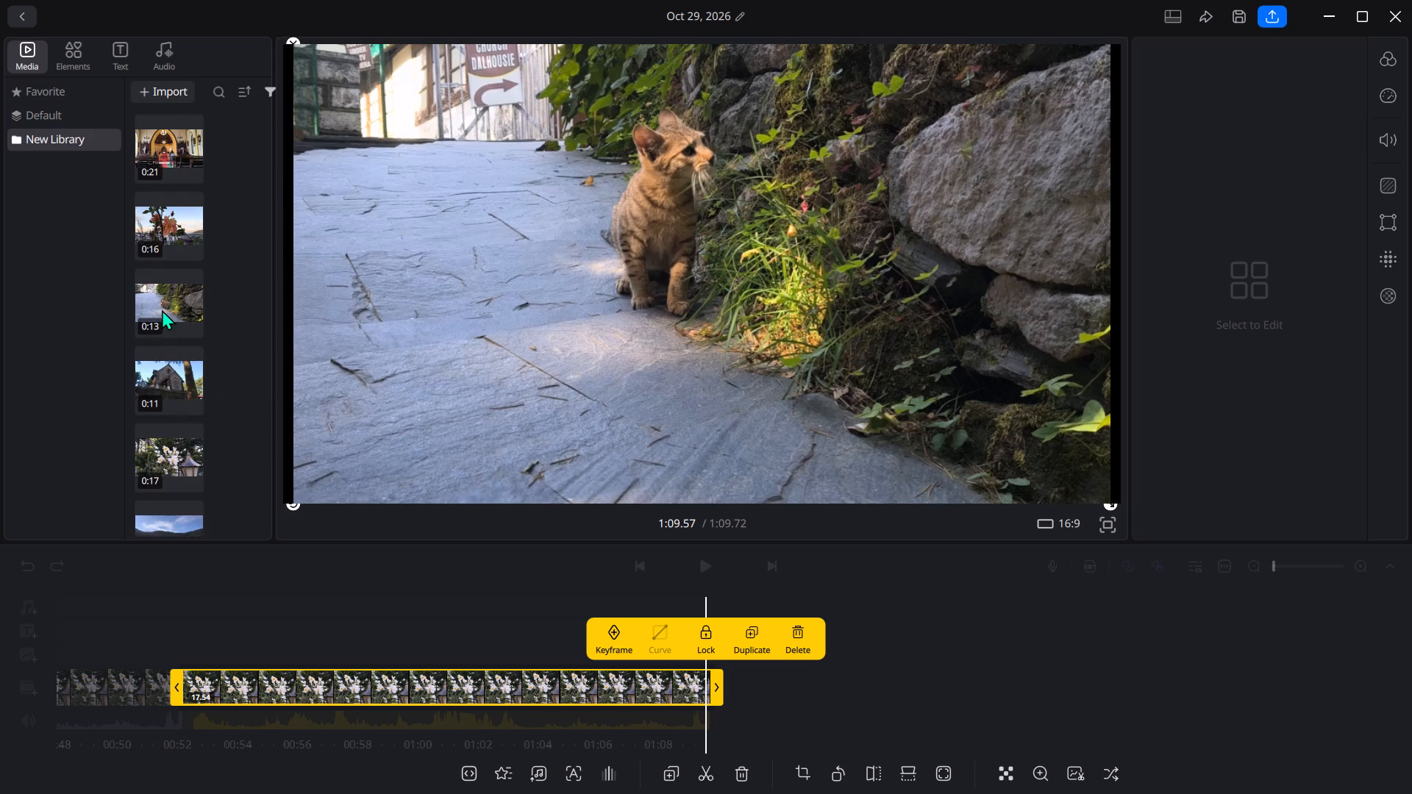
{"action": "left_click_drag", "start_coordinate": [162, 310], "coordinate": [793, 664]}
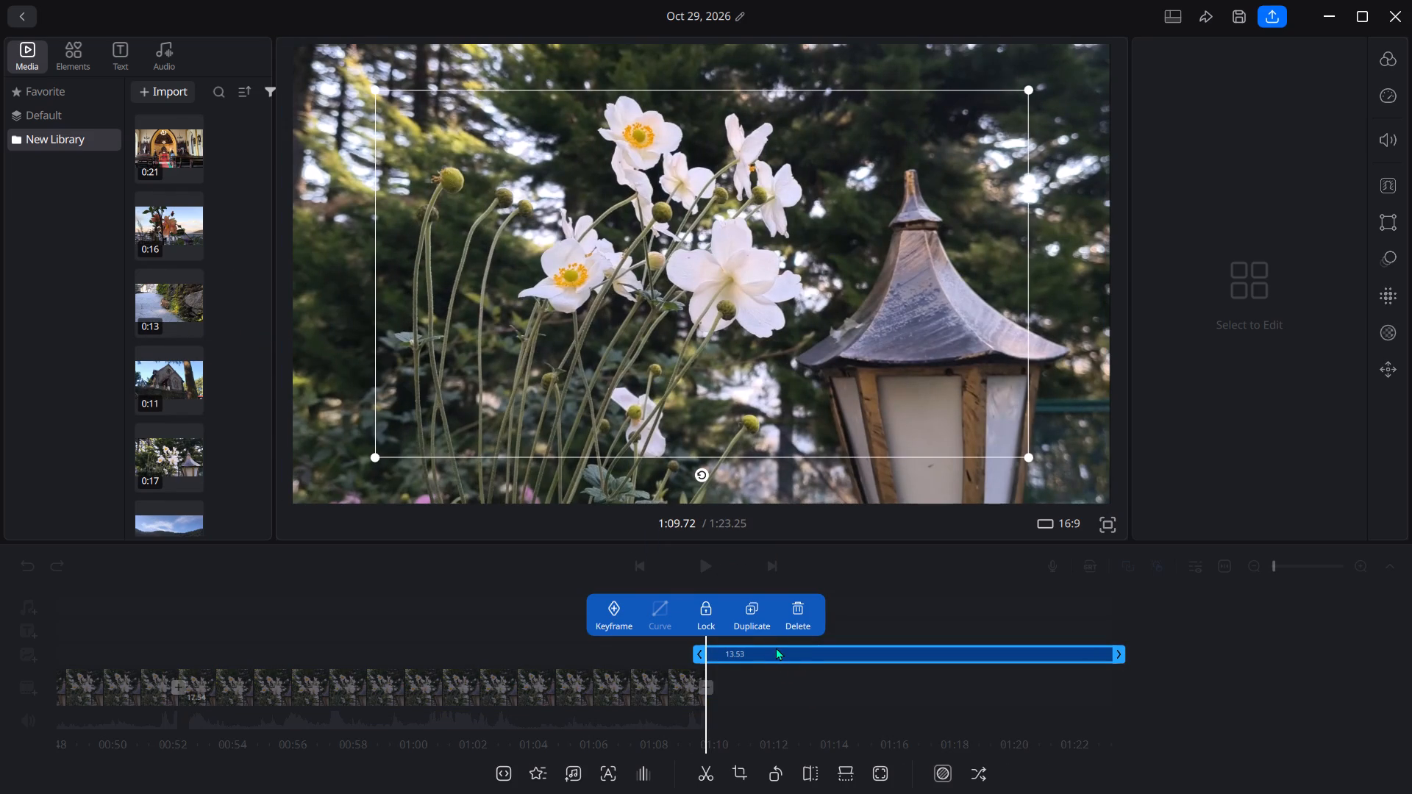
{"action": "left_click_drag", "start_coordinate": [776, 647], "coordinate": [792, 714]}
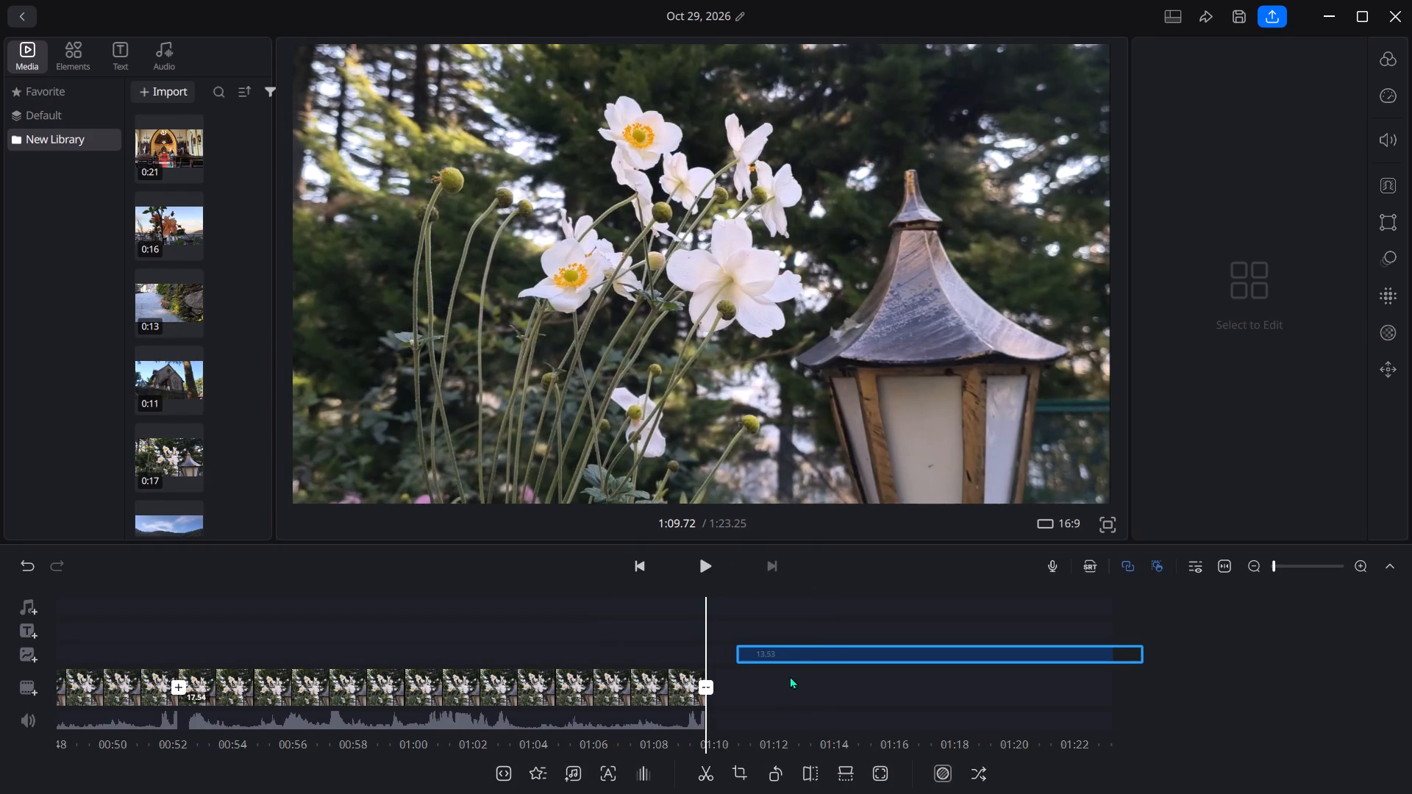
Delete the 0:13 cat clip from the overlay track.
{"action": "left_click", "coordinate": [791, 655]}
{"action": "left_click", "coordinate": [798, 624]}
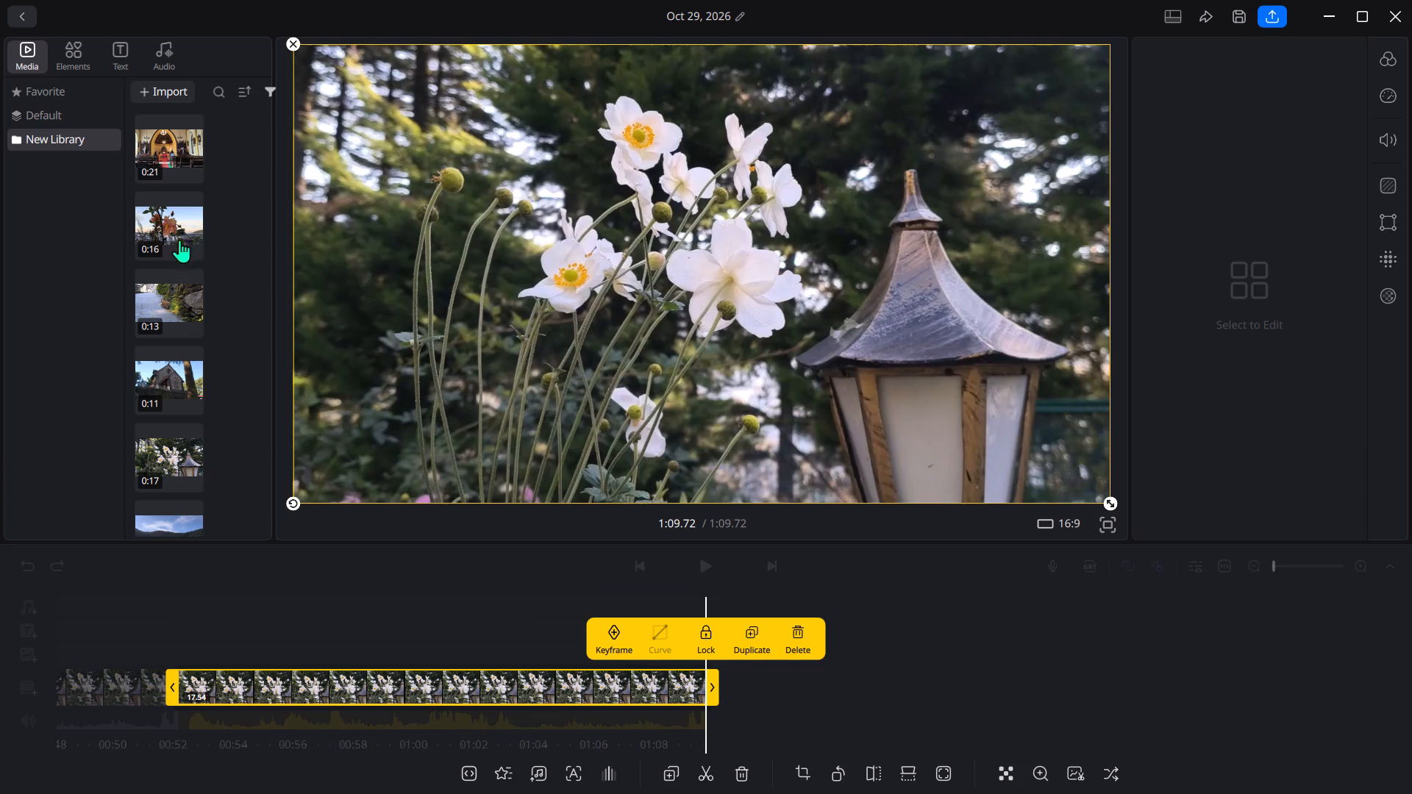
Add the 0:13 cat on stone path clip to the end of the main track, after the second white flowers clip.
{"action": "scroll", "coordinate": [179, 259], "scroll_direction": "up", "scroll_amount": 1}
{"action": "scroll", "coordinate": [179, 259], "scroll_direction": "down", "scroll_amount": 1}
{"action": "scroll", "coordinate": [179, 259], "scroll_direction": "up", "scroll_amount": 1}
{"action": "scroll", "coordinate": [179, 259], "scroll_direction": "down", "scroll_amount": 2}
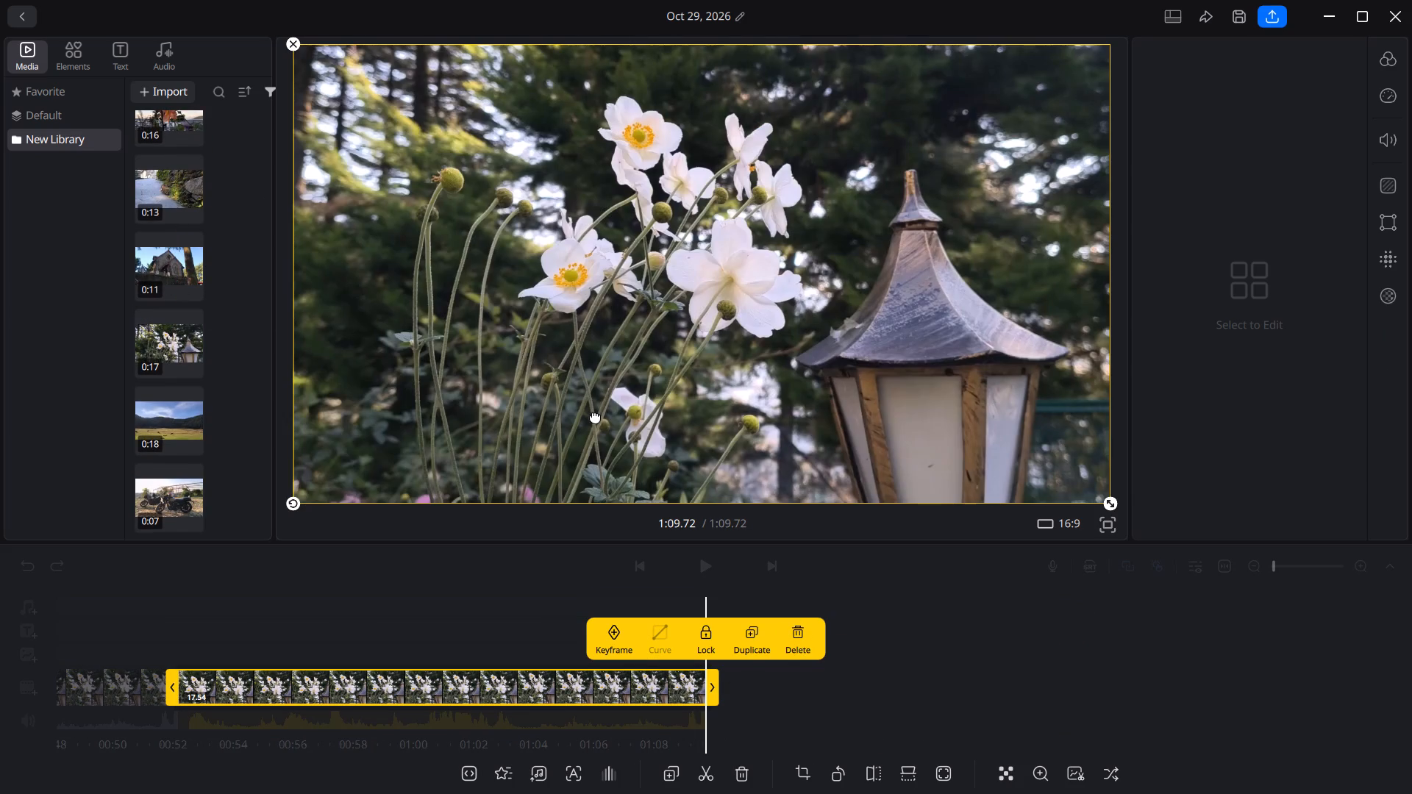
{"action": "scroll", "coordinate": [163, 434], "scroll_direction": "down", "scroll_amount": 4}
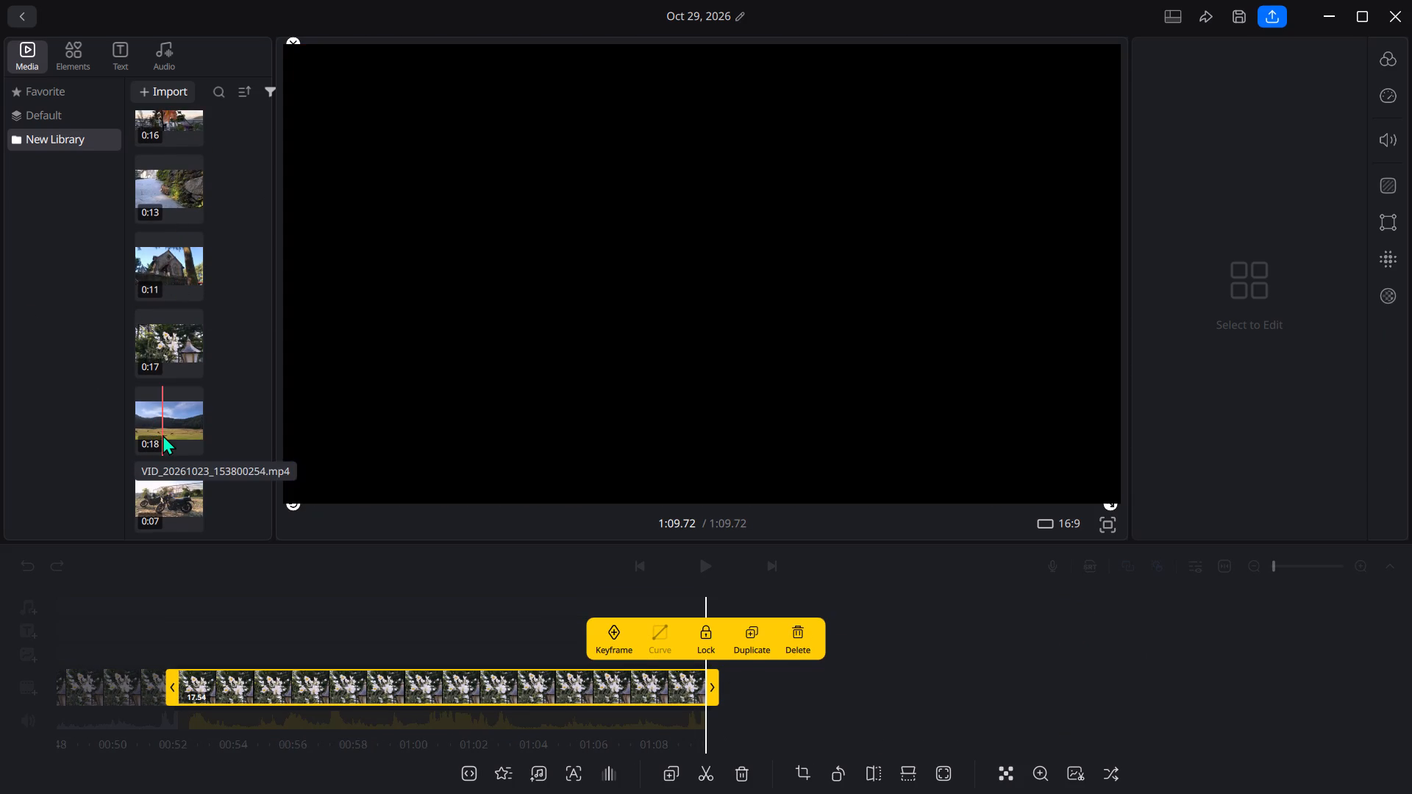
{"action": "left_click_drag", "start_coordinate": [161, 204], "coordinate": [779, 694]}
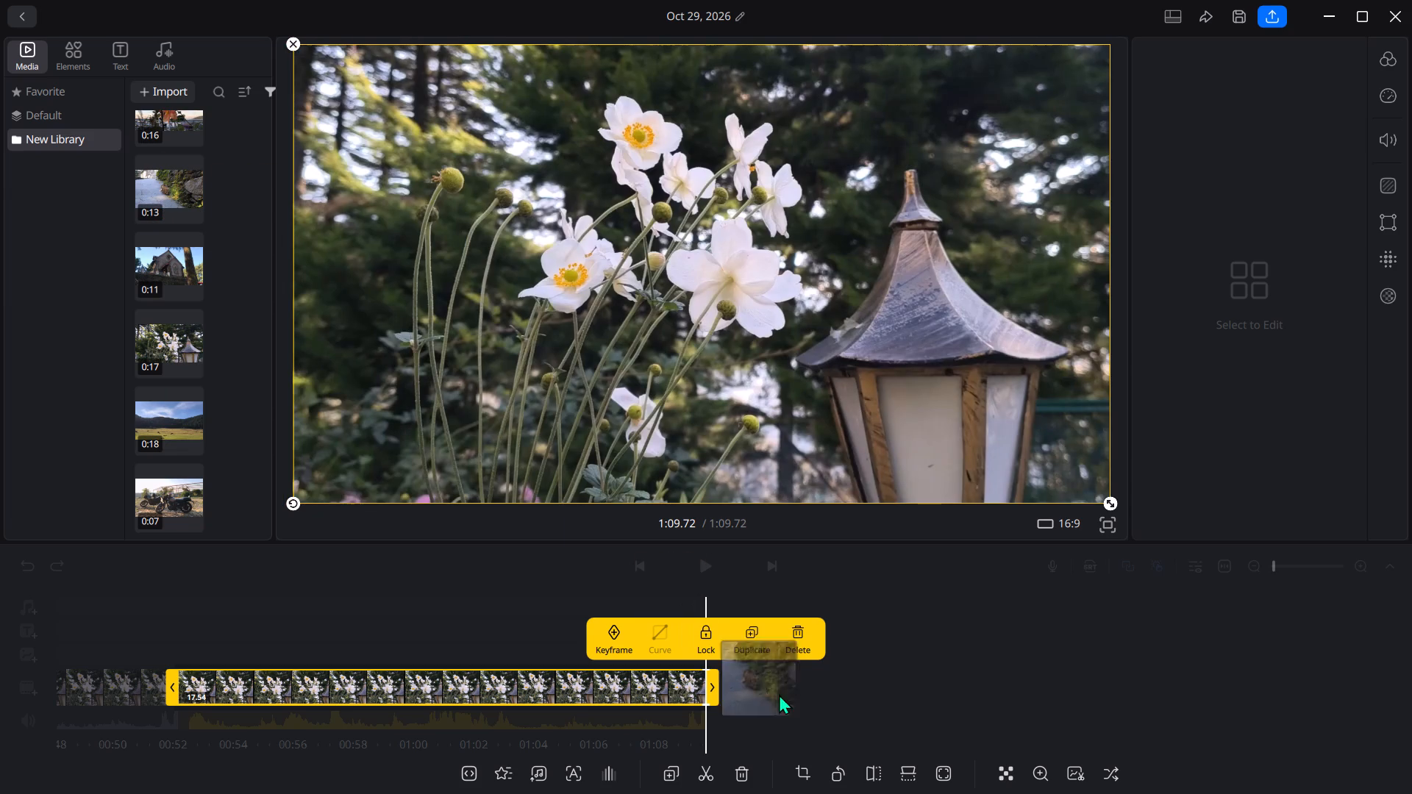
{"action": "left_click_drag", "start_coordinate": [779, 694], "coordinate": [791, 689]}
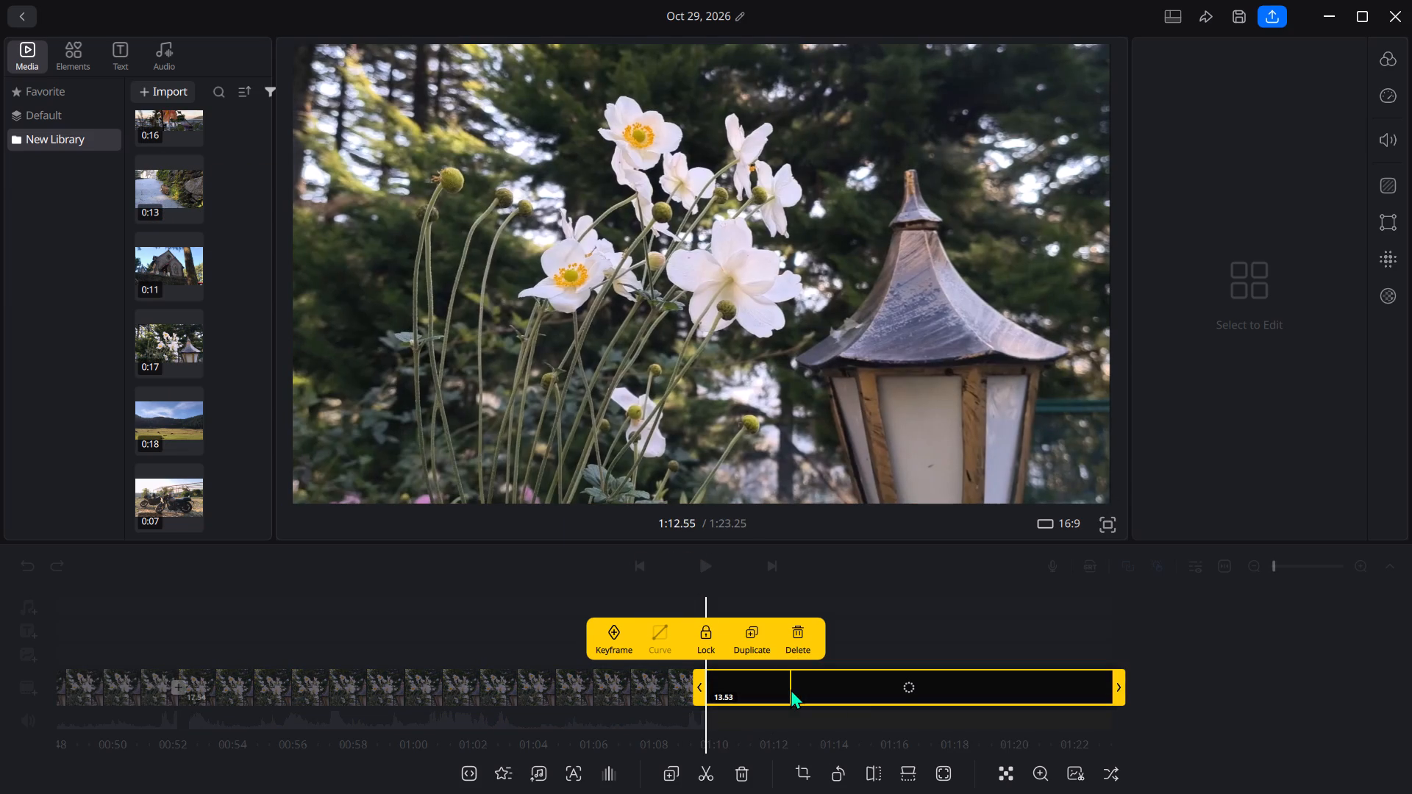
Add the 0:21 church interior clip to the end of the main track, after the cat clip.
{"action": "scroll", "coordinate": [176, 440], "scroll_direction": "down", "scroll_amount": 2}
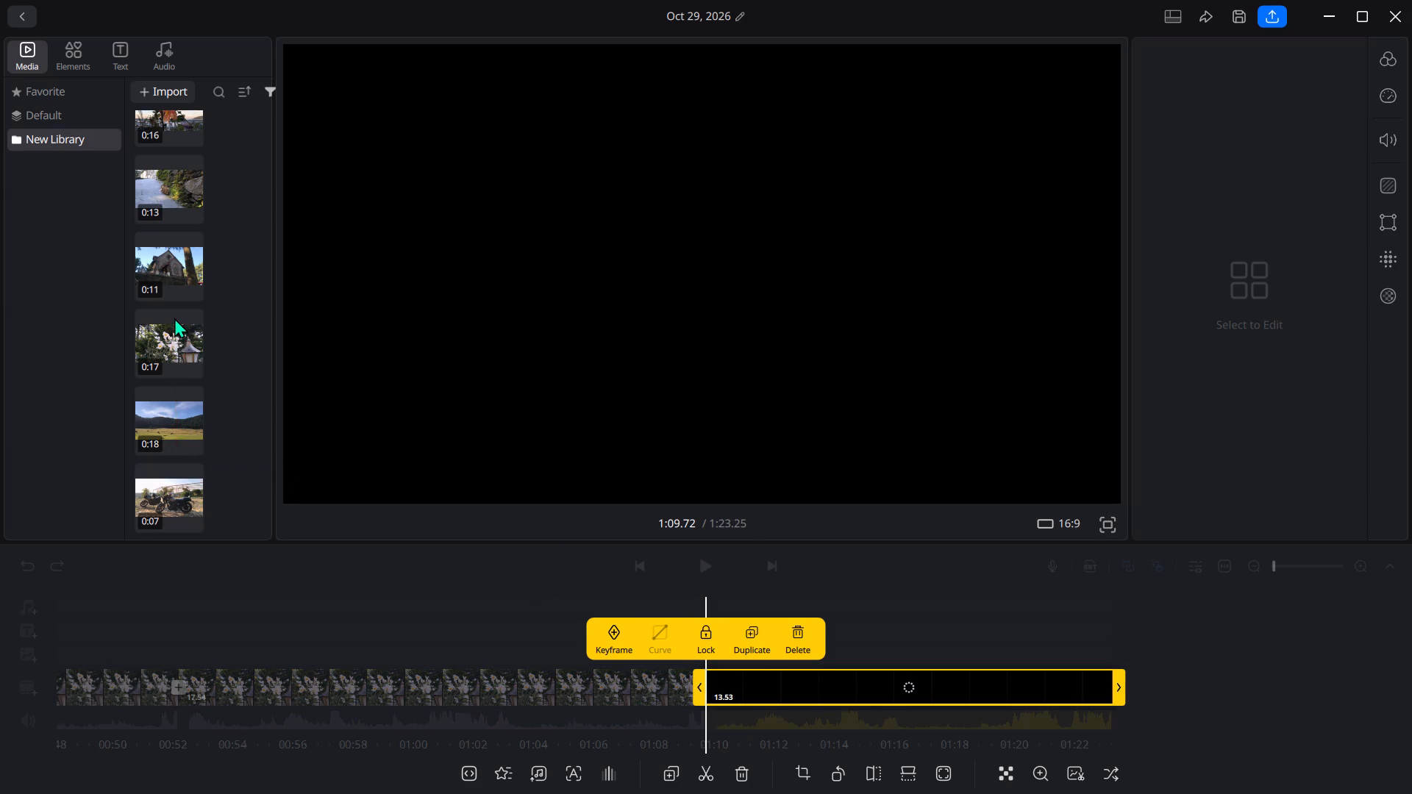
{"action": "scroll", "coordinate": [174, 314], "scroll_direction": "up", "scroll_amount": 3}
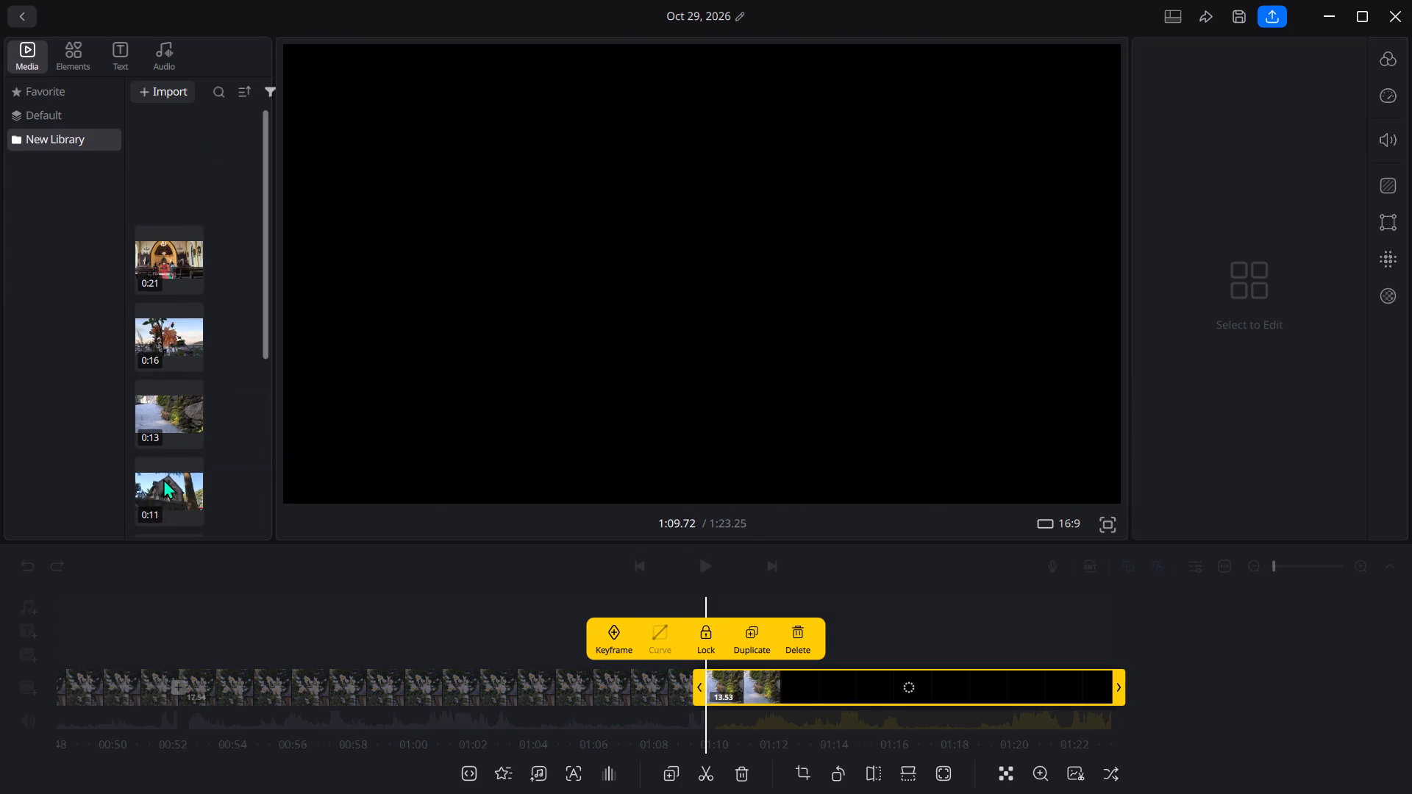
{"action": "left_click", "coordinate": [343, 626]}
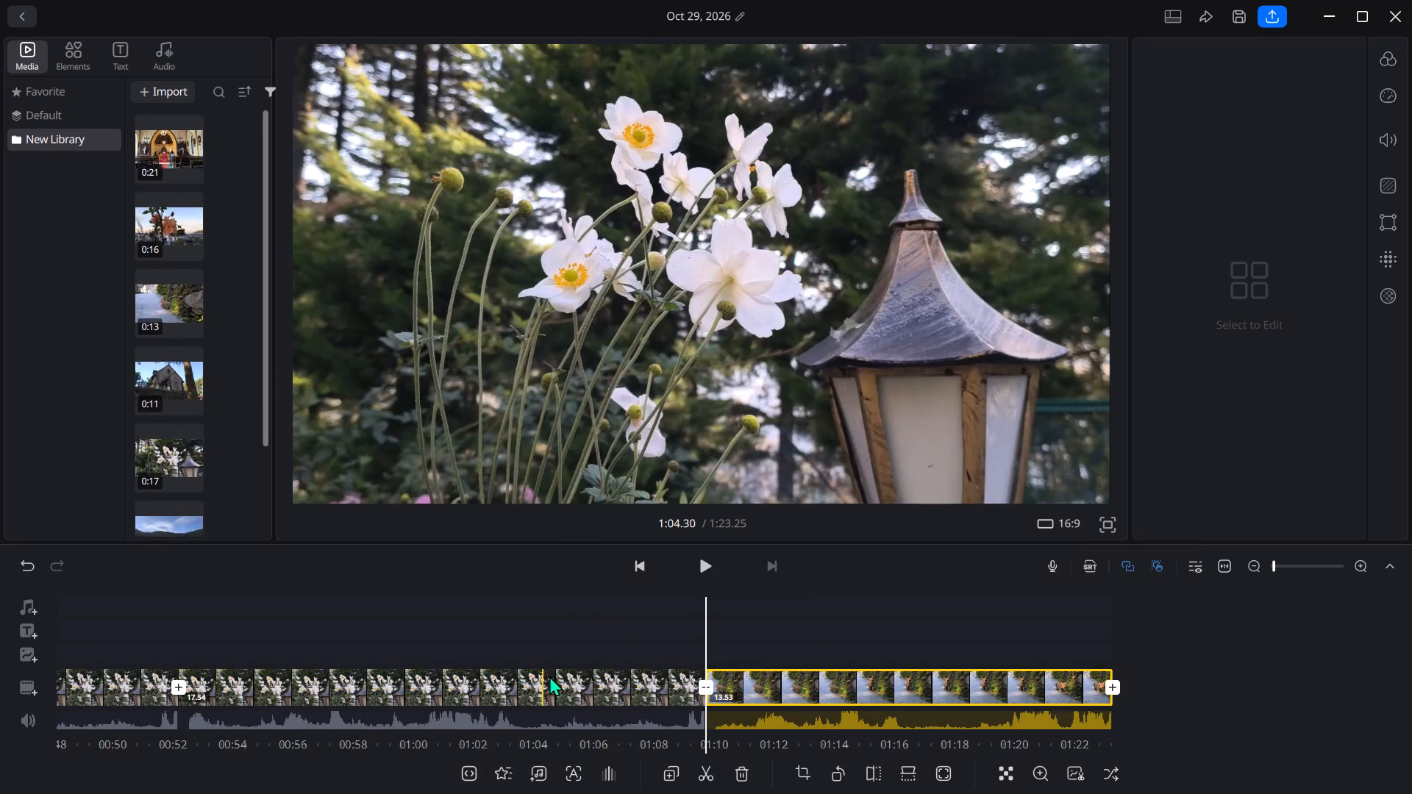
{"action": "scroll", "coordinate": [549, 680], "scroll_direction": "right", "scroll_amount": 20}
{"action": "scroll", "coordinate": [549, 680], "scroll_direction": "right", "scroll_amount": 20}
{"action": "scroll", "coordinate": [549, 680], "scroll_direction": "right", "scroll_amount": 20}
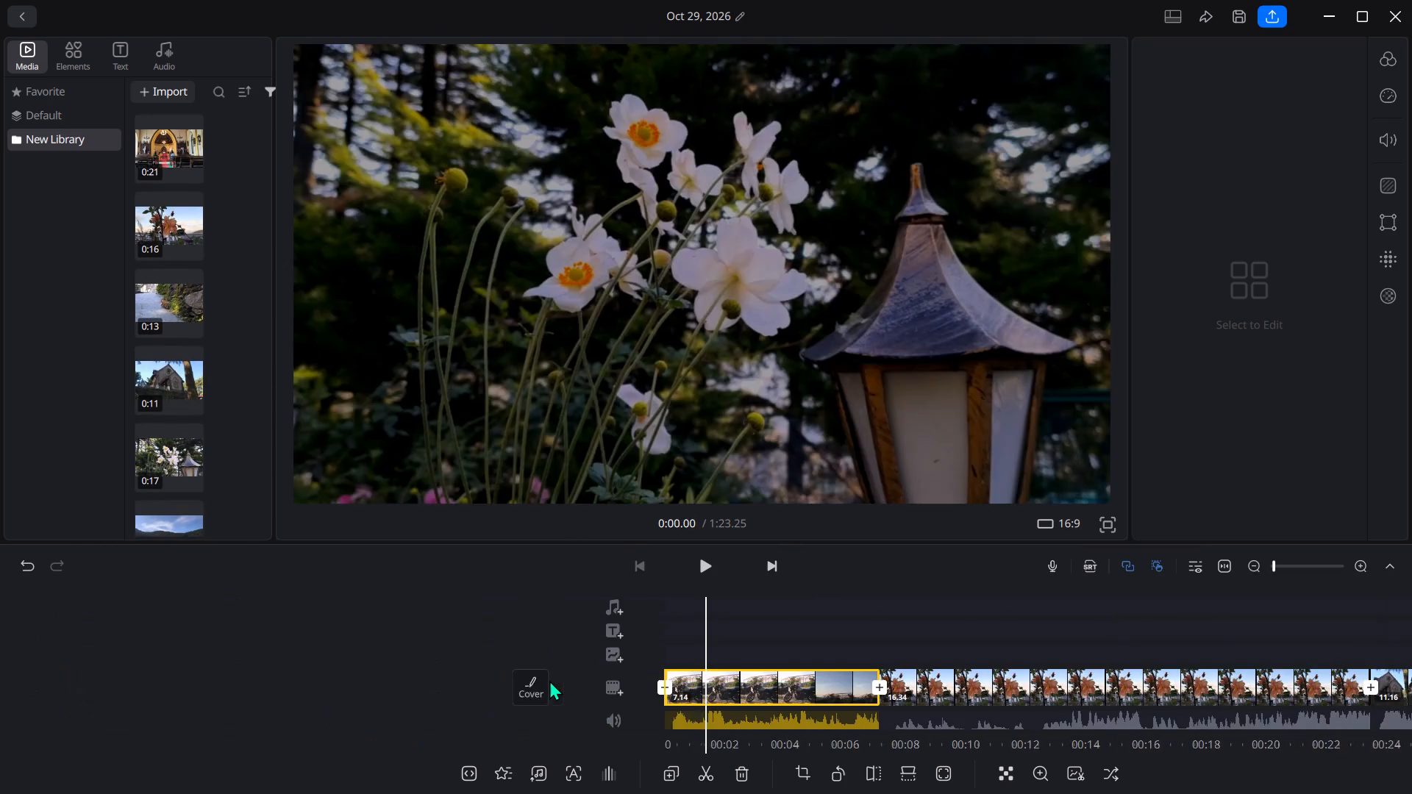
{"action": "scroll", "coordinate": [549, 680], "scroll_direction": "right", "scroll_amount": 5}
{"action": "scroll", "coordinate": [549, 680], "scroll_direction": "left", "scroll_amount": 20}
{"action": "scroll", "coordinate": [549, 680], "scroll_direction": "left", "scroll_amount": 7}
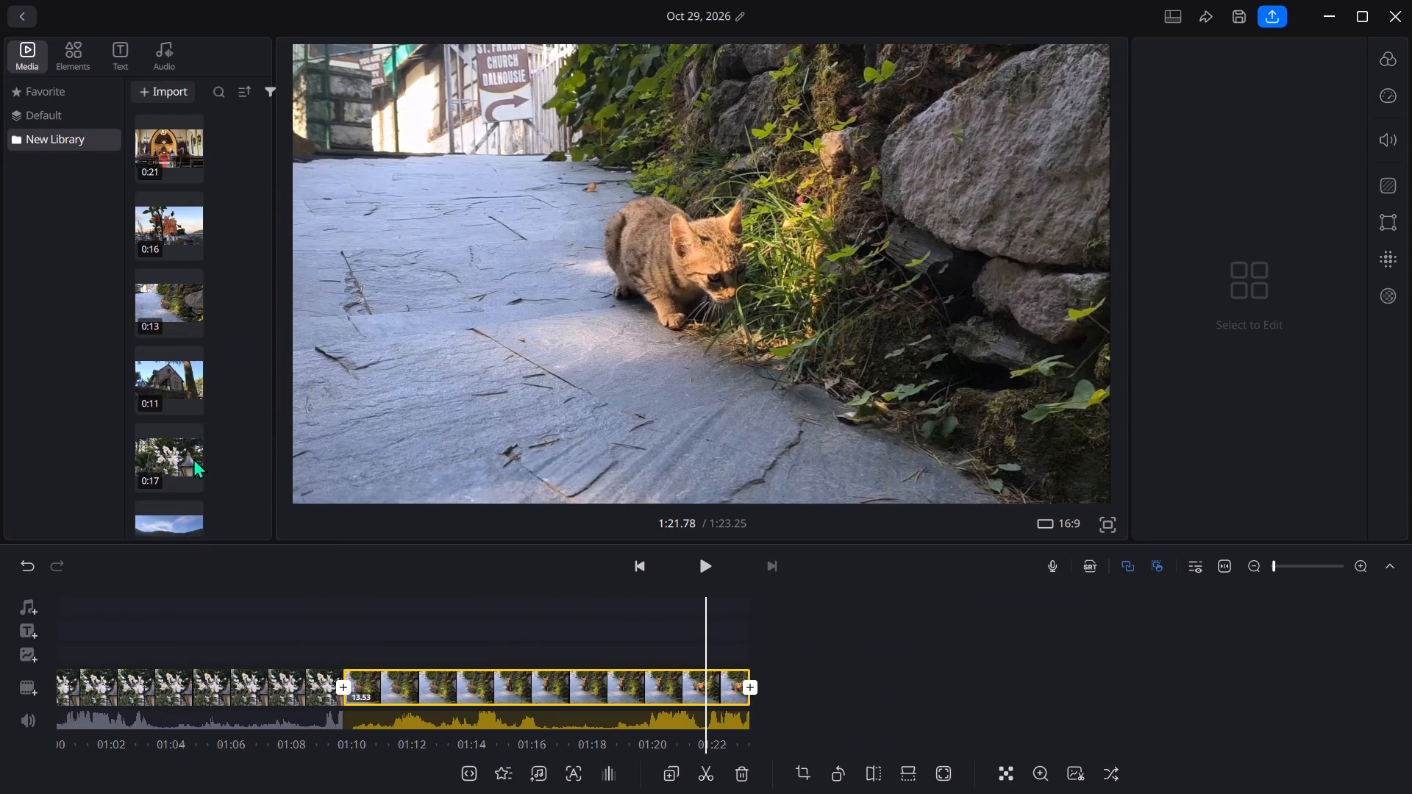
{"action": "scroll", "coordinate": [193, 458], "scroll_direction": "down", "scroll_amount": 3}
{"action": "scroll", "coordinate": [193, 458], "scroll_direction": "up", "scroll_amount": 8}
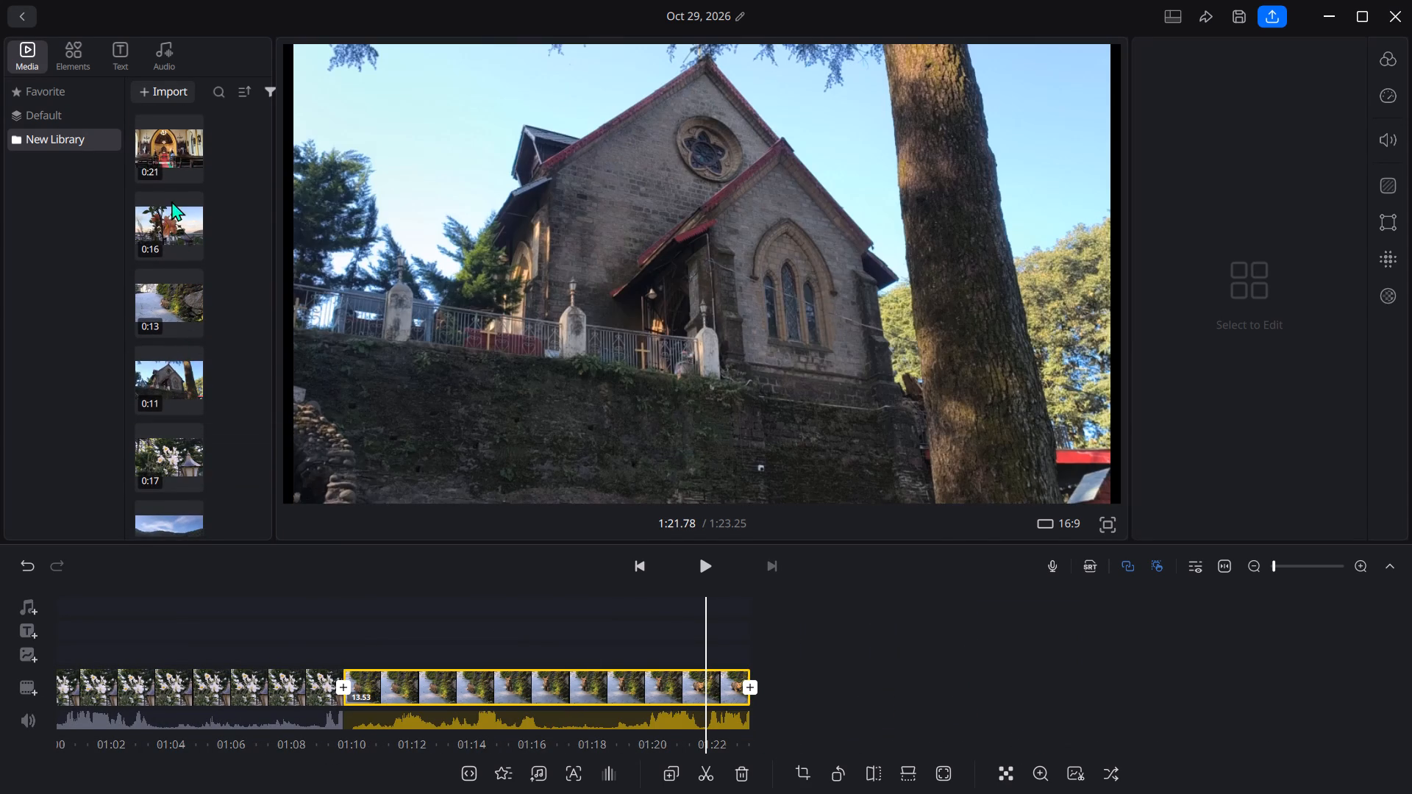
{"action": "left_click_drag", "start_coordinate": [171, 153], "coordinate": [837, 682]}
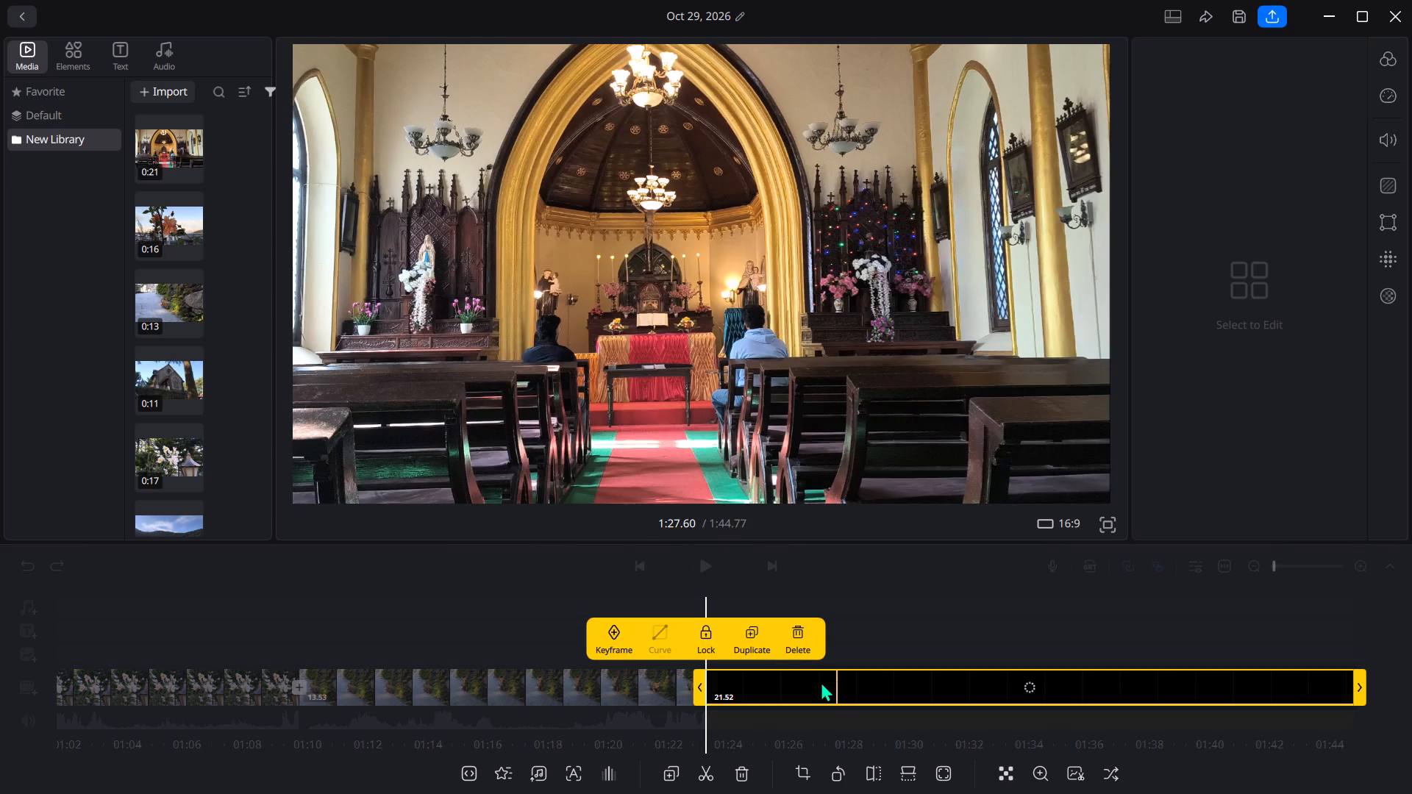
Set the Exposure adjustment of the motorcycles clip at the start of the main track to 0.
{"action": "scroll", "coordinate": [624, 684], "scroll_direction": "right", "scroll_amount": 20}
{"action": "scroll", "coordinate": [624, 684], "scroll_direction": "right", "scroll_amount": 20}
{"action": "scroll", "coordinate": [624, 684], "scroll_direction": "right", "scroll_amount": 20}
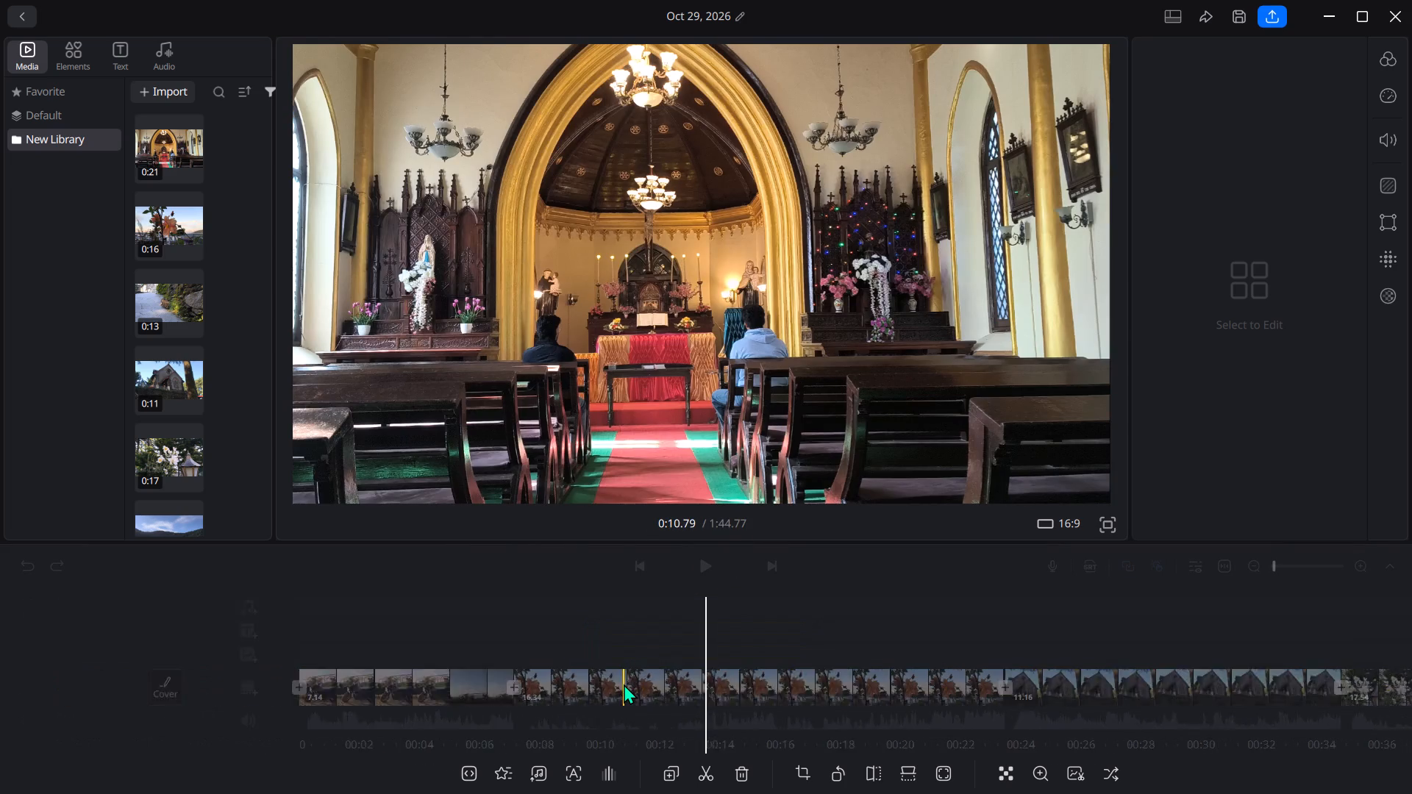
{"action": "scroll", "coordinate": [624, 684], "scroll_direction": "right", "scroll_amount": 20}
{"action": "scroll", "coordinate": [624, 684], "scroll_direction": "right", "scroll_amount": 12}
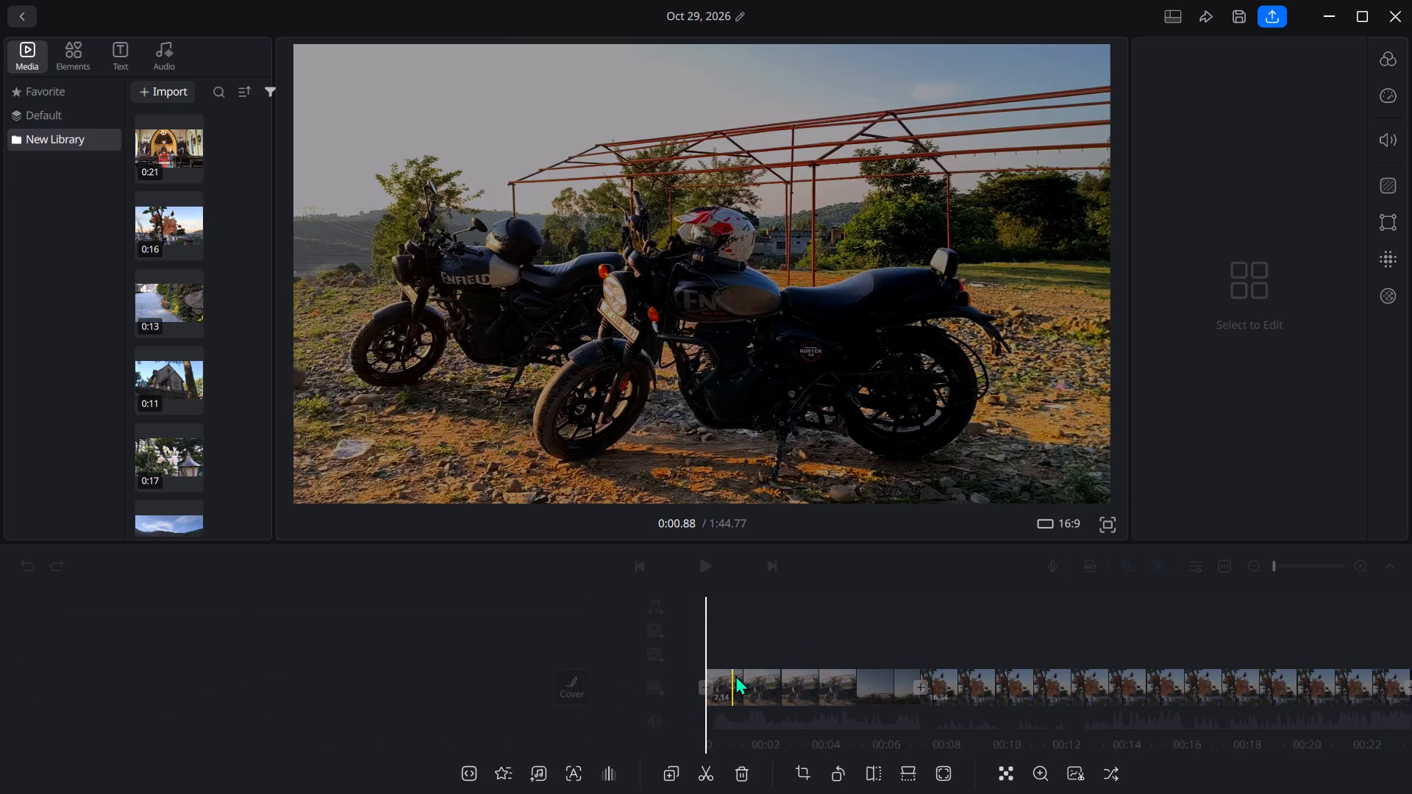
{"action": "left_click", "coordinate": [779, 690]}
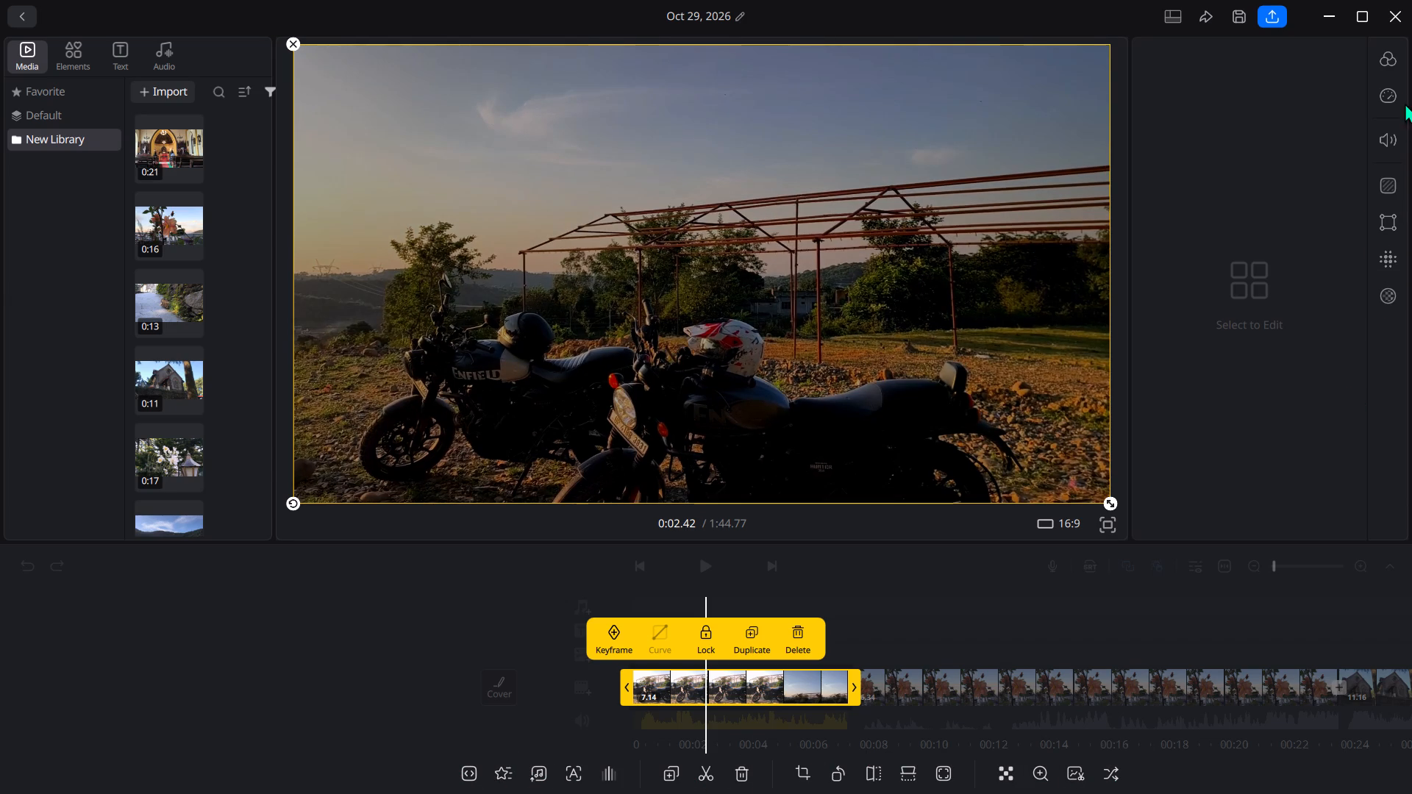
{"action": "left_click", "coordinate": [1396, 52]}
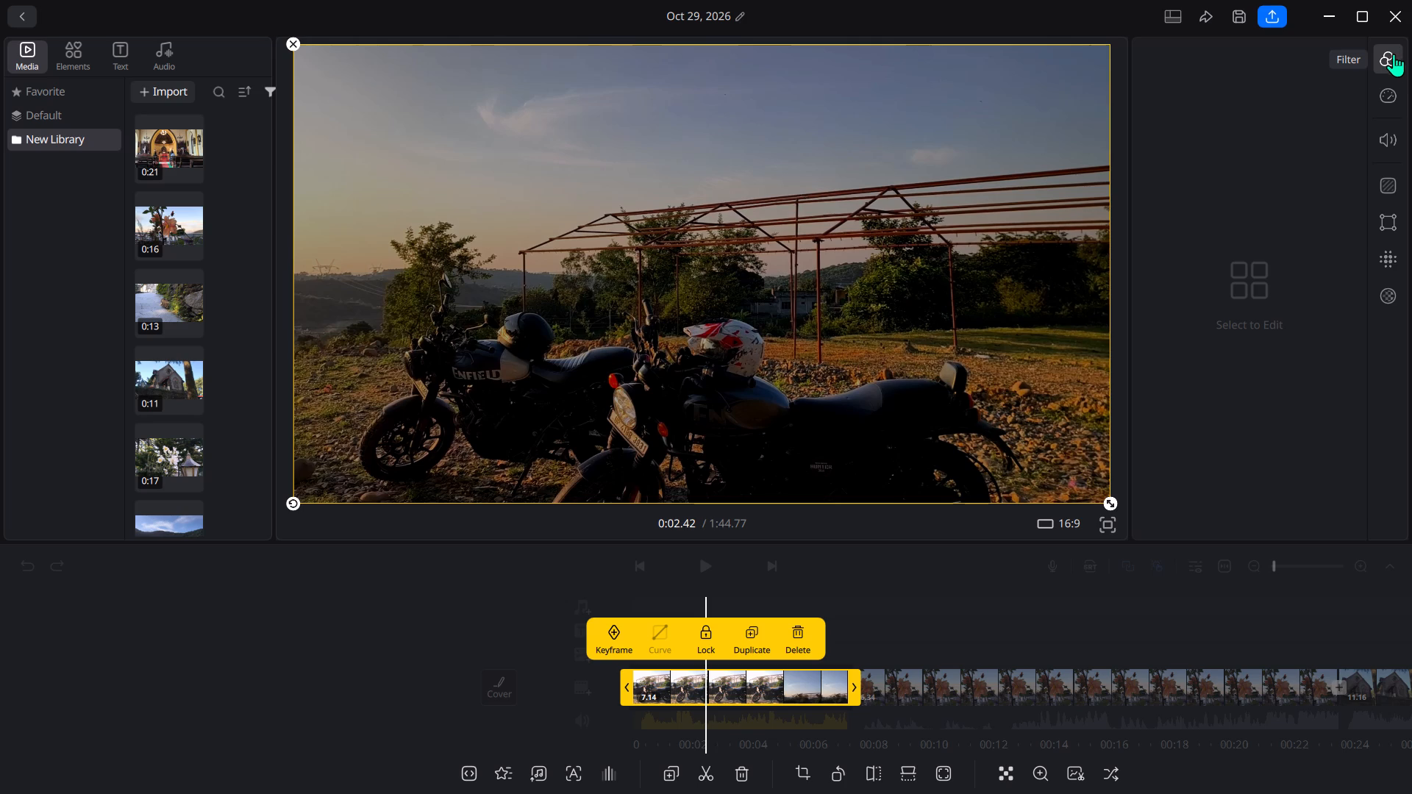
{"action": "left_click", "coordinate": [1384, 62]}
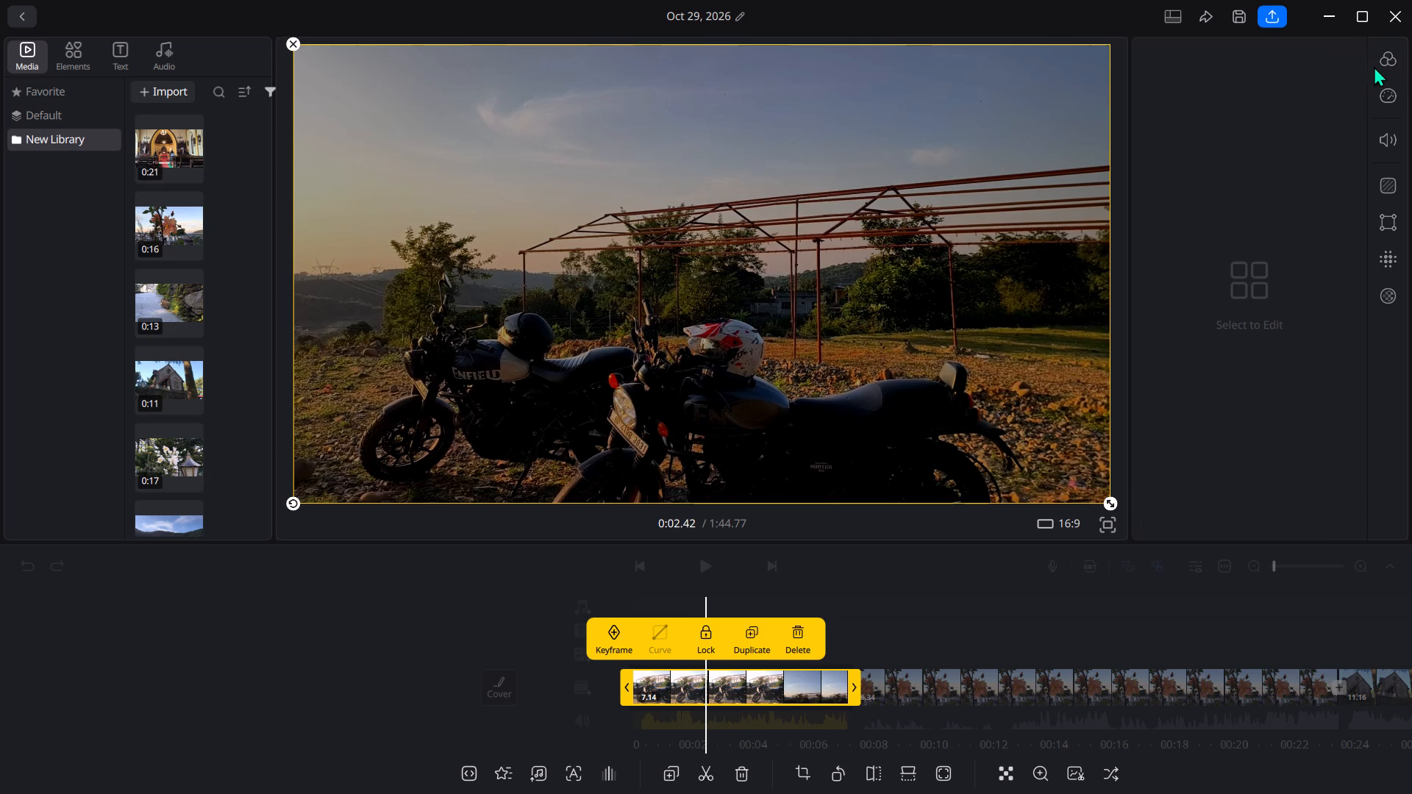
{"action": "left_click", "coordinate": [1386, 59]}
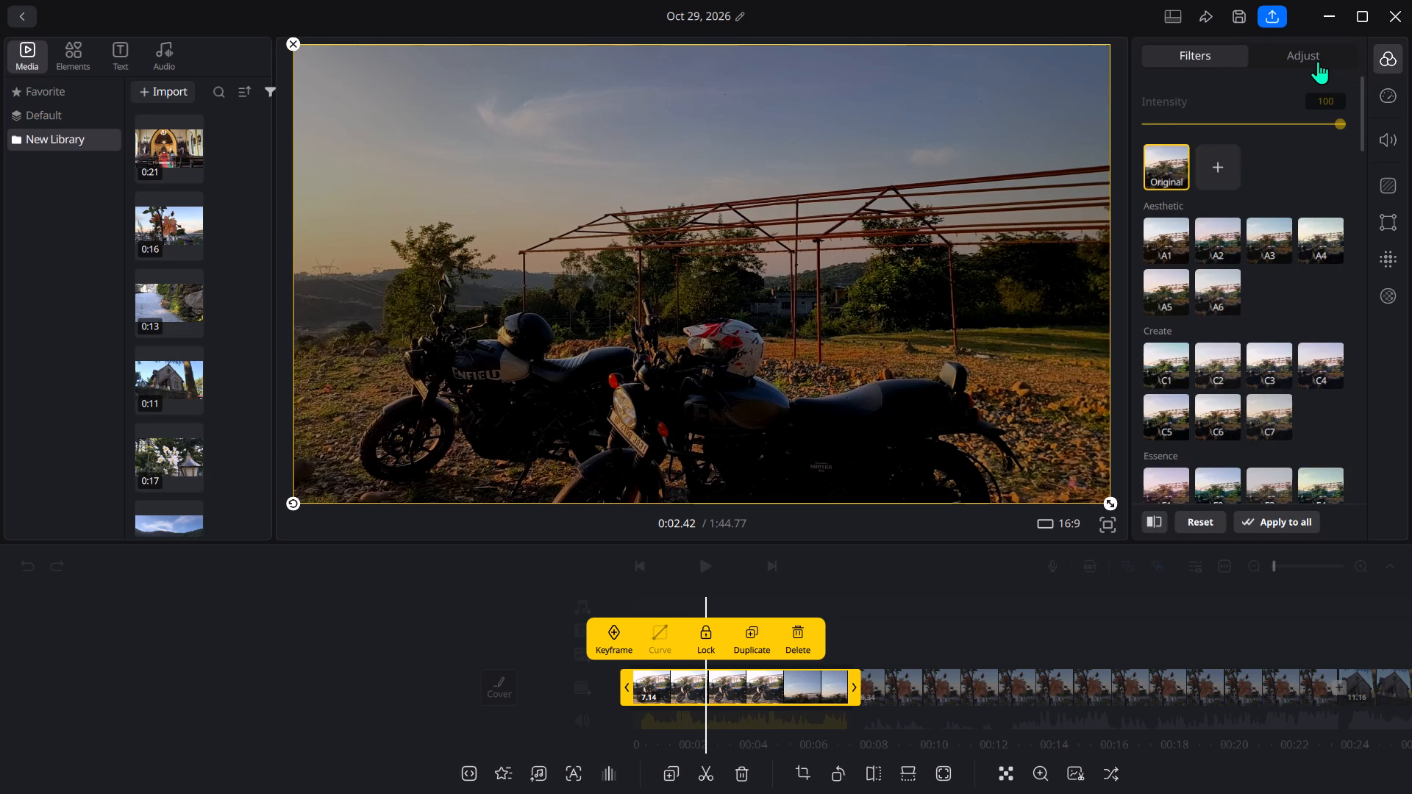
{"action": "left_click", "coordinate": [1313, 58]}
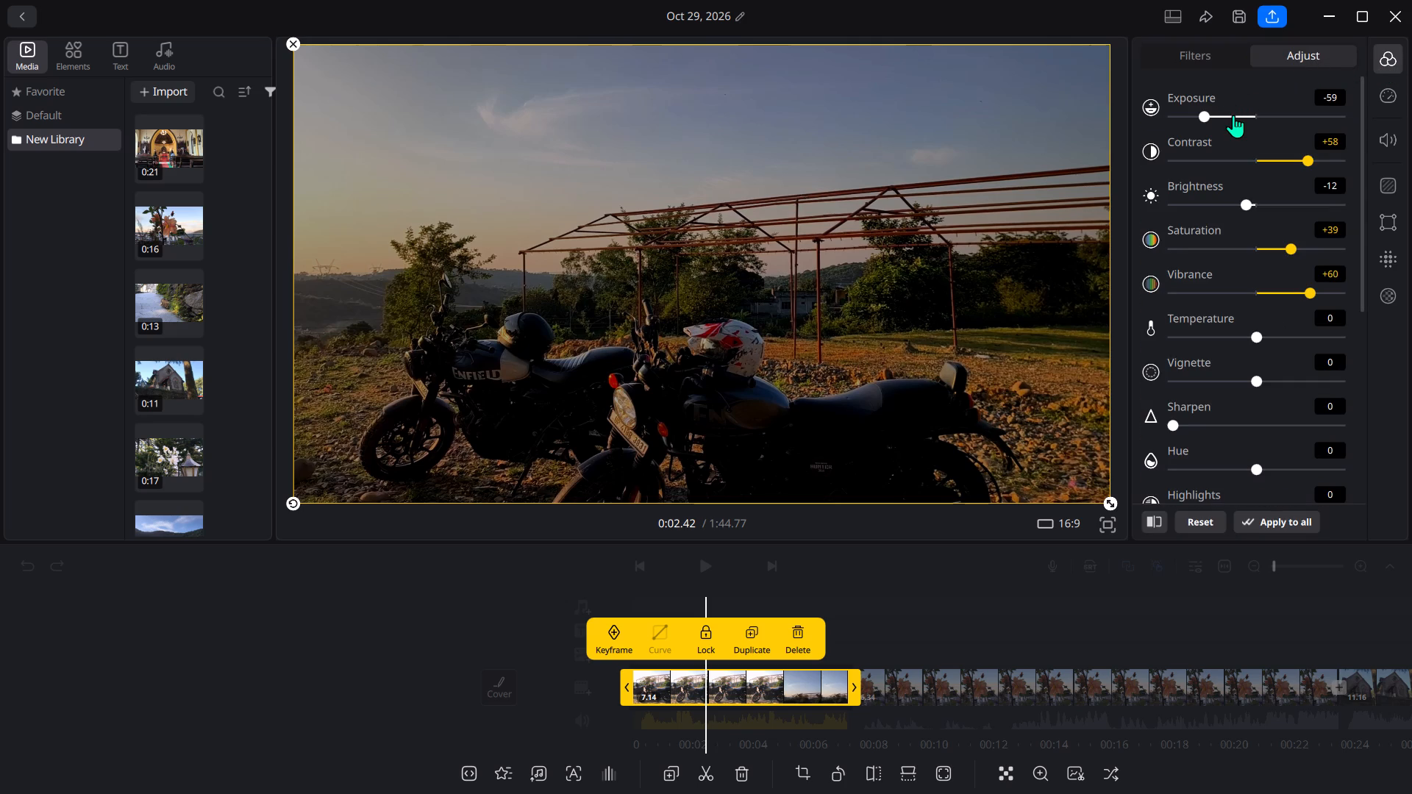
{"action": "left_click", "coordinate": [1205, 118]}
{"action": "triple_click", "coordinate": [1205, 118]}
{"action": "left_click", "coordinate": [1252, 115]}
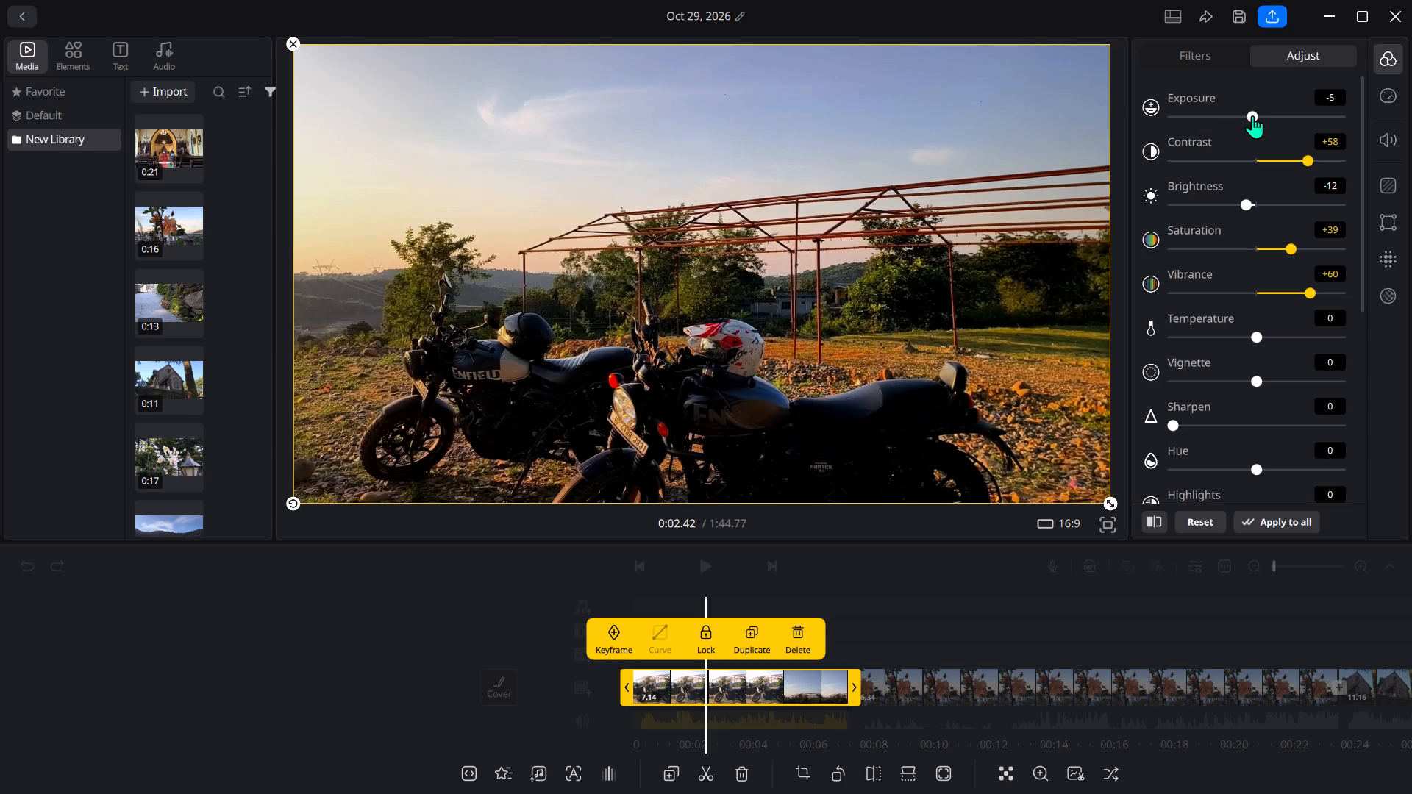
{"action": "left_click", "coordinate": [1253, 114]}
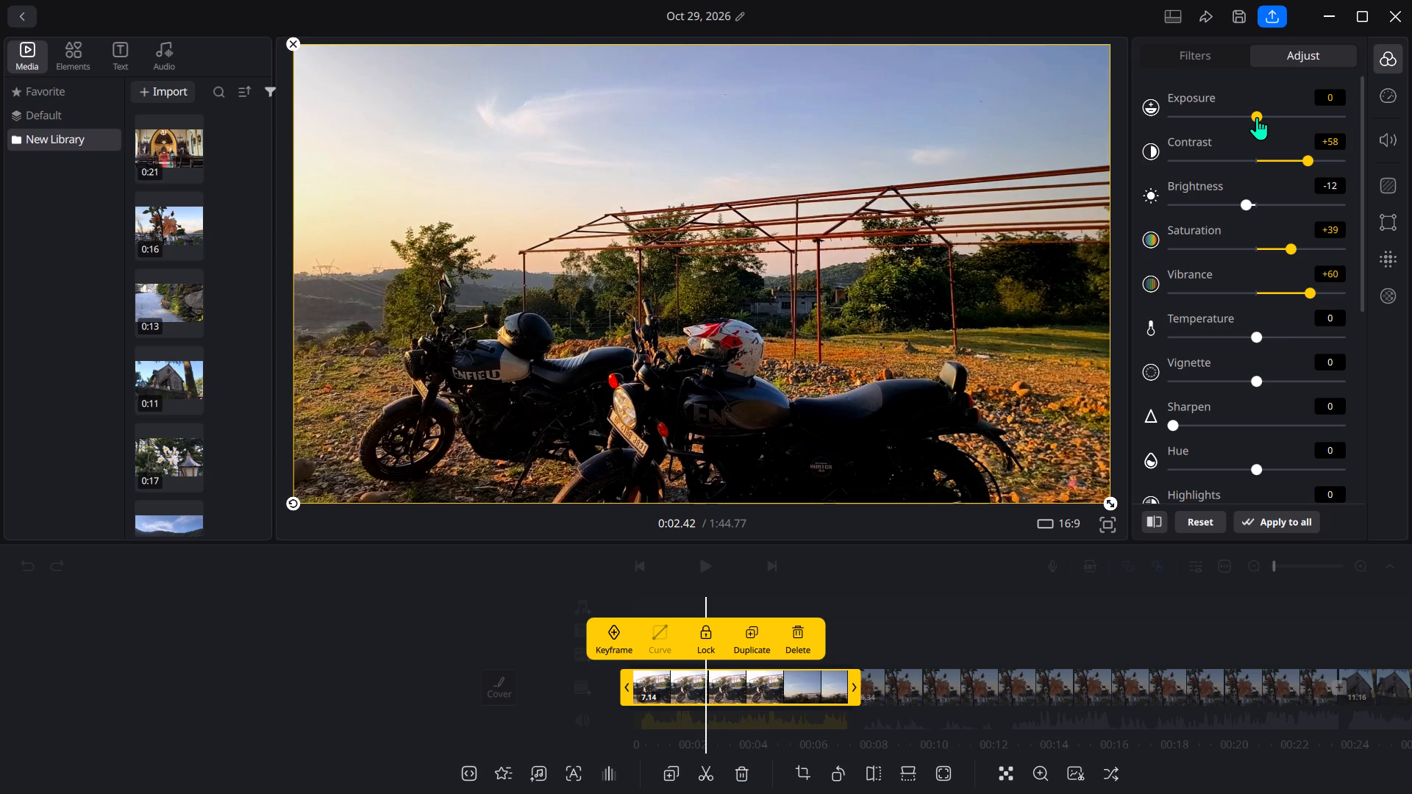
Set the motorcycles clip's Contrast and Brightness adjustments to 0.
{"action": "left_click_drag", "start_coordinate": [1306, 160], "coordinate": [1304, 160]}
{"action": "left_click_drag", "start_coordinate": [1304, 160], "coordinate": [1261, 163]}
{"action": "left_click_drag", "start_coordinate": [1261, 163], "coordinate": [1258, 163]}
{"action": "left_click_drag", "start_coordinate": [1258, 163], "coordinate": [1257, 163]}
{"action": "left_click_drag", "start_coordinate": [1249, 200], "coordinate": [1257, 201]}
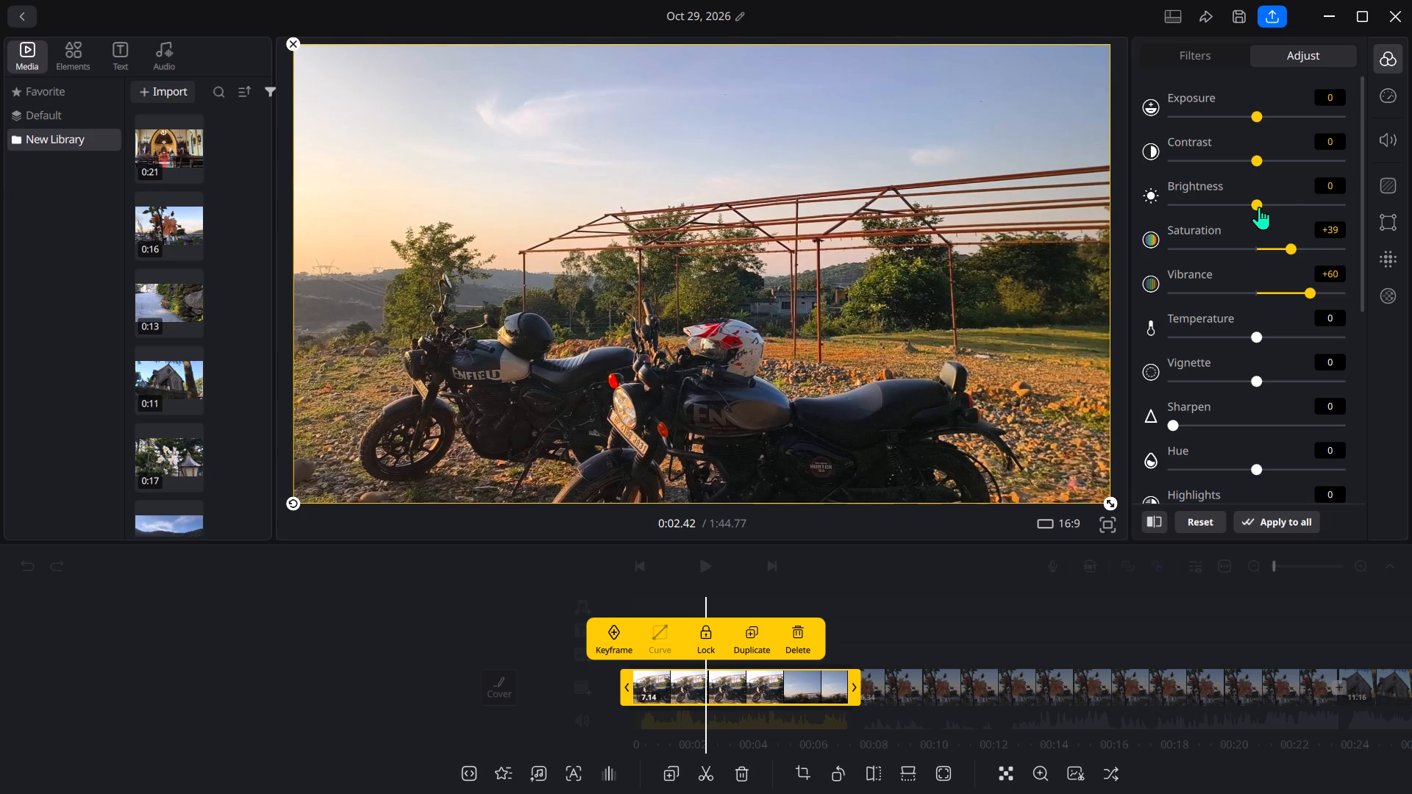
Set the motorcycles clip's Saturation adjustment to 0.
{"action": "left_click_drag", "start_coordinate": [1289, 251], "coordinate": [1256, 252]}
{"action": "left_click", "coordinate": [1258, 252]}
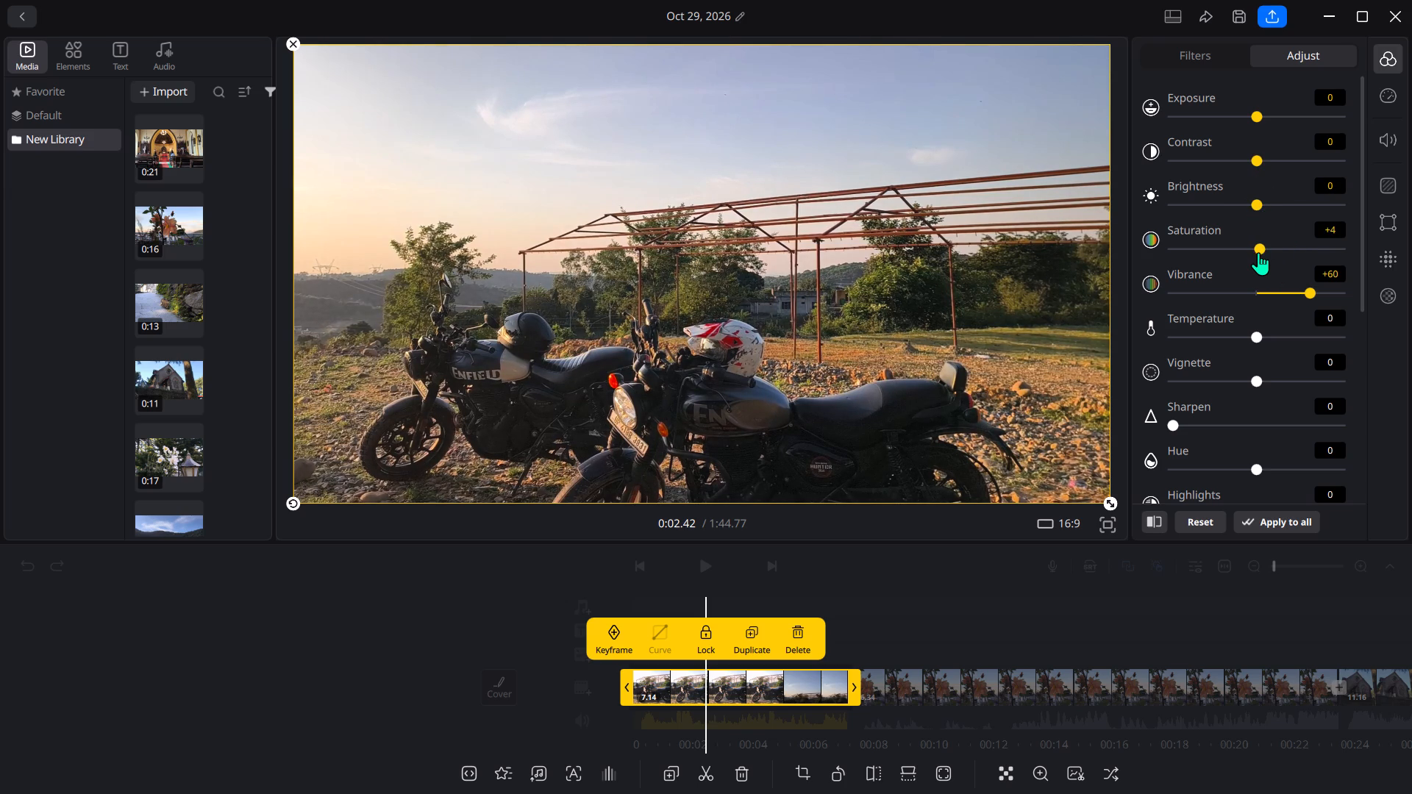
{"action": "left_click", "coordinate": [1341, 227]}
{"action": "key", "text": "BackSpace"}
{"action": "key", "text": "BackSpace"}
{"action": "key", "text": "0"}
{"action": "key", "text": "Return"}
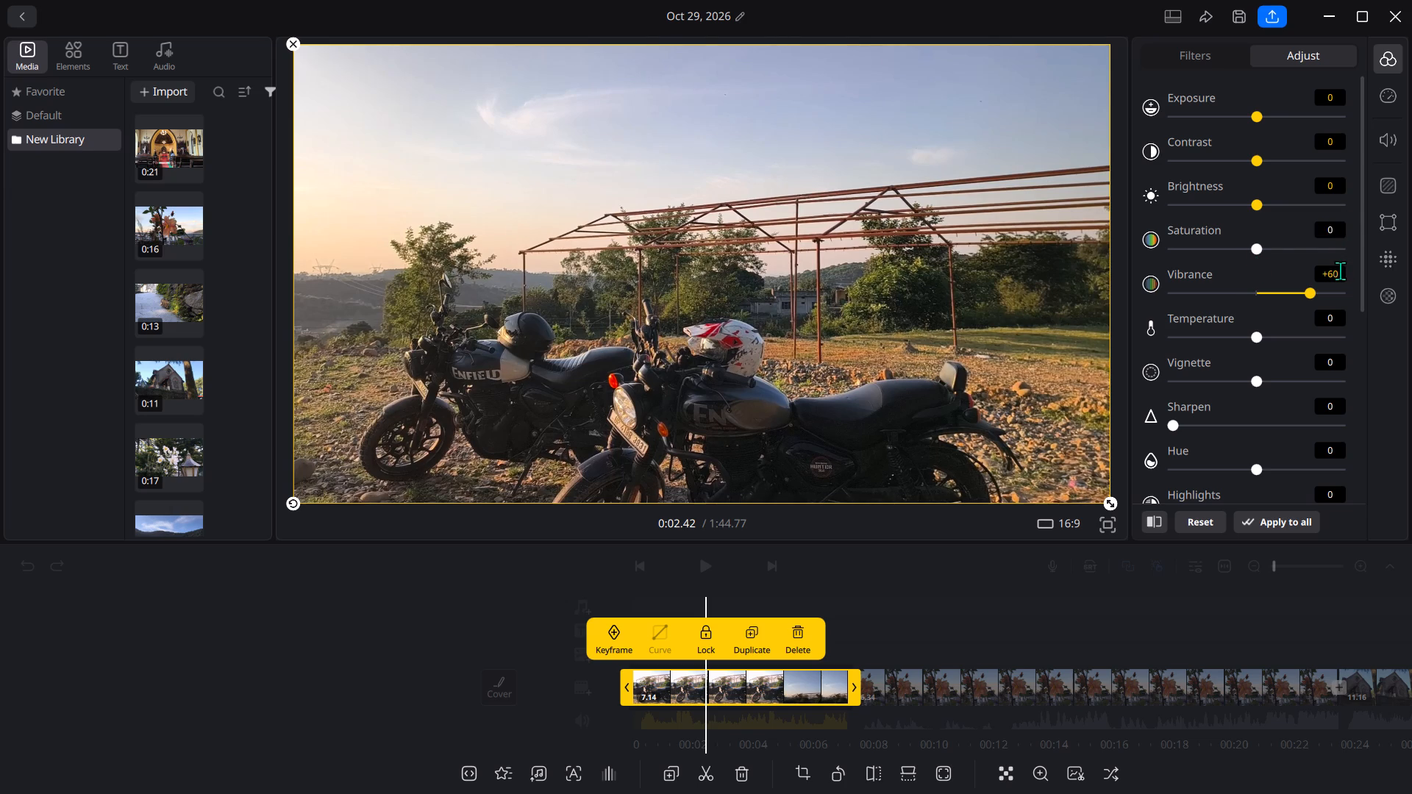
Set the motorcycles clip's Vibrance adjustment to 0.
{"action": "left_click", "coordinate": [1340, 271]}
{"action": "key", "text": "BackSpace"}
{"action": "key", "text": "BackSpace"}
{"action": "key", "text": "0"}
{"action": "key", "text": "Return"}
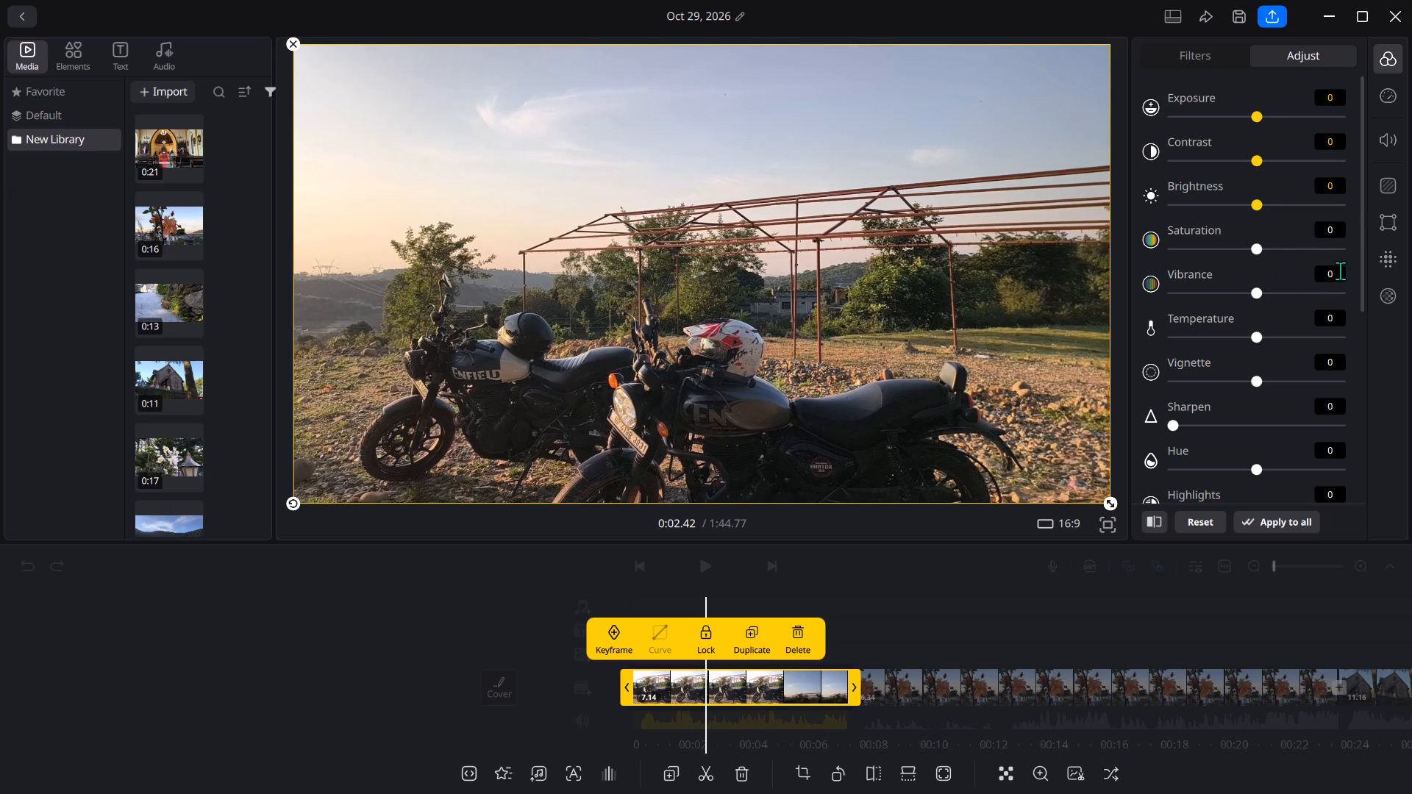
{"action": "scroll", "coordinate": [1308, 371], "scroll_direction": "down", "scroll_amount": 3}
{"action": "scroll", "coordinate": [1308, 371], "scroll_direction": "up", "scroll_amount": 5}
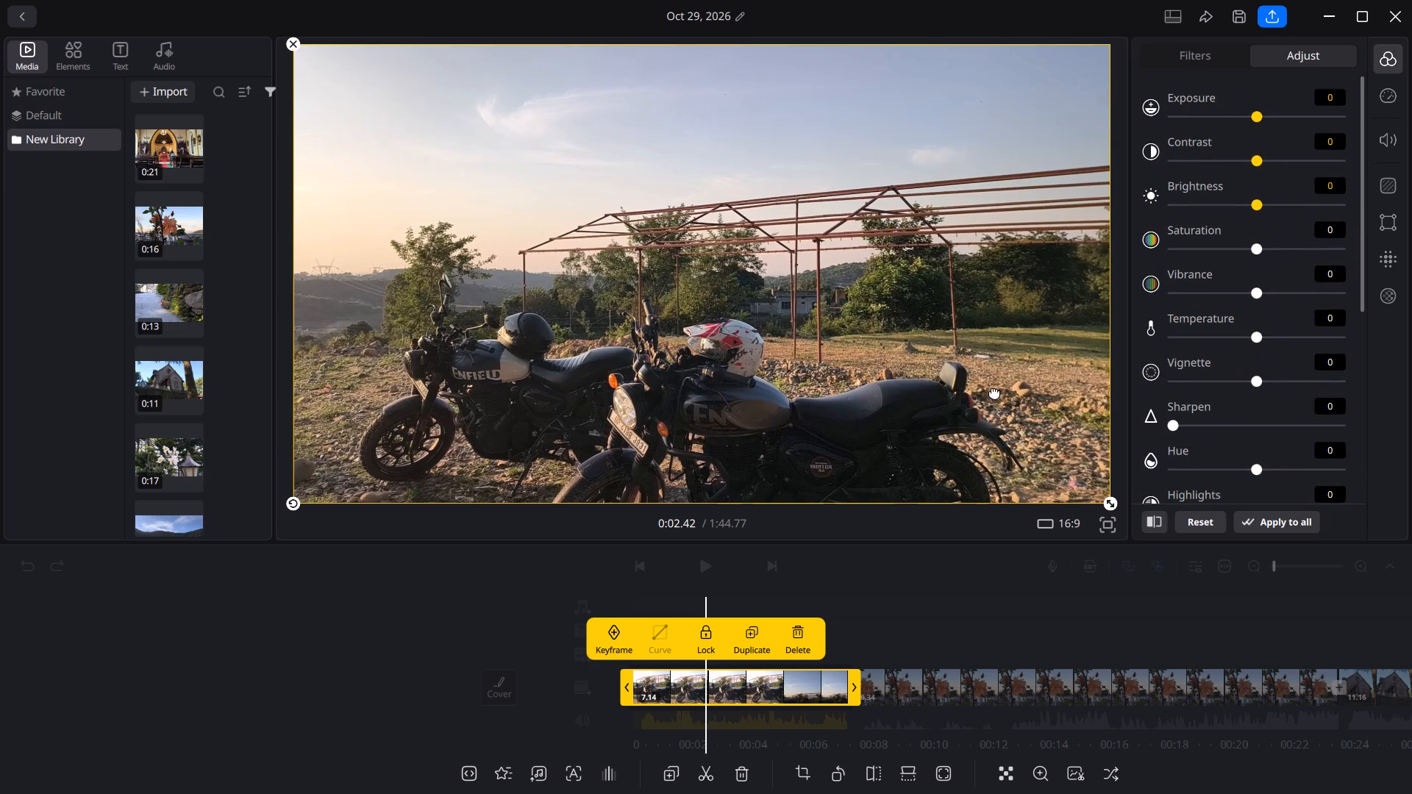
Set the Exposure adjustment of the orange flower clip, second on the main track, to -7.
{"action": "left_click", "coordinate": [938, 688]}
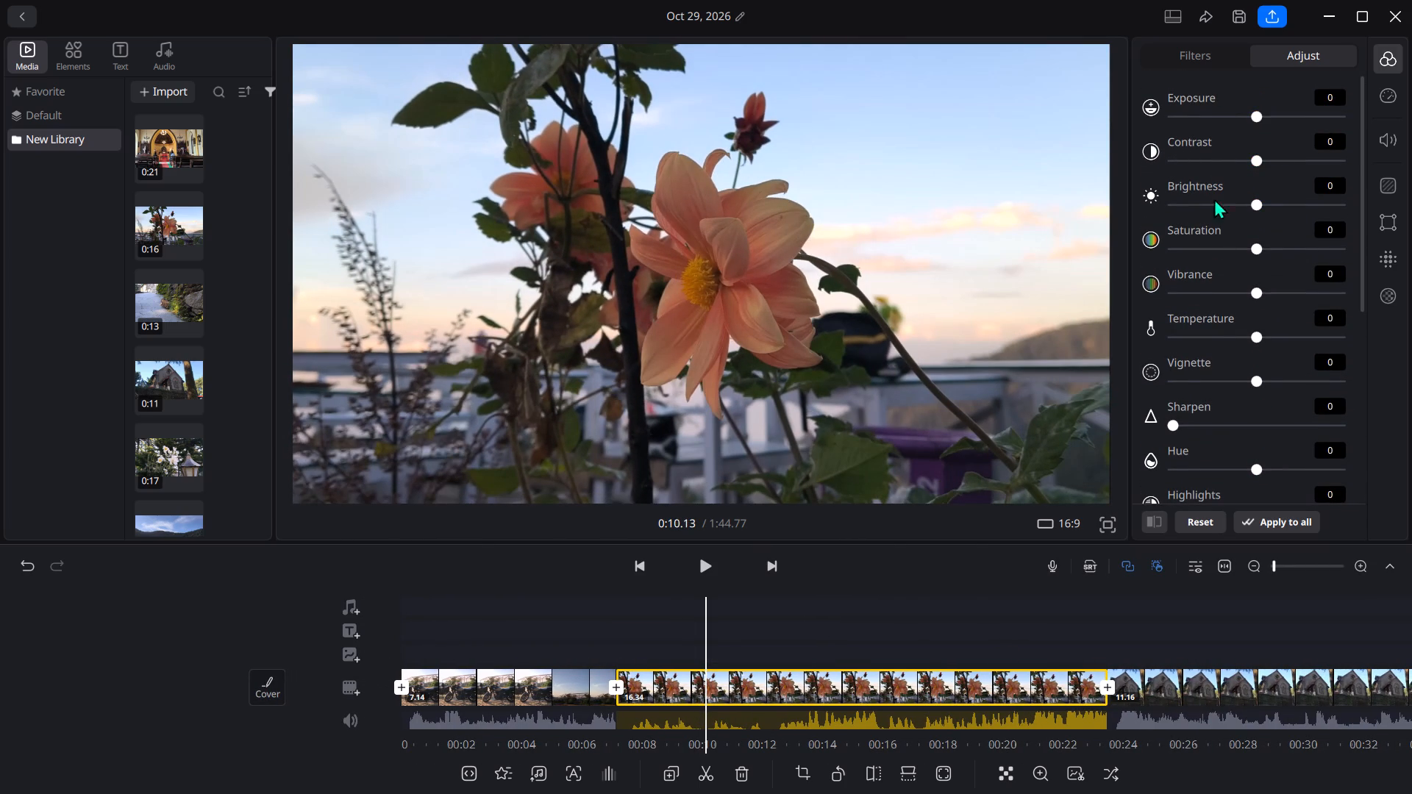
{"action": "scroll", "coordinate": [1219, 340], "scroll_direction": "down", "scroll_amount": 4}
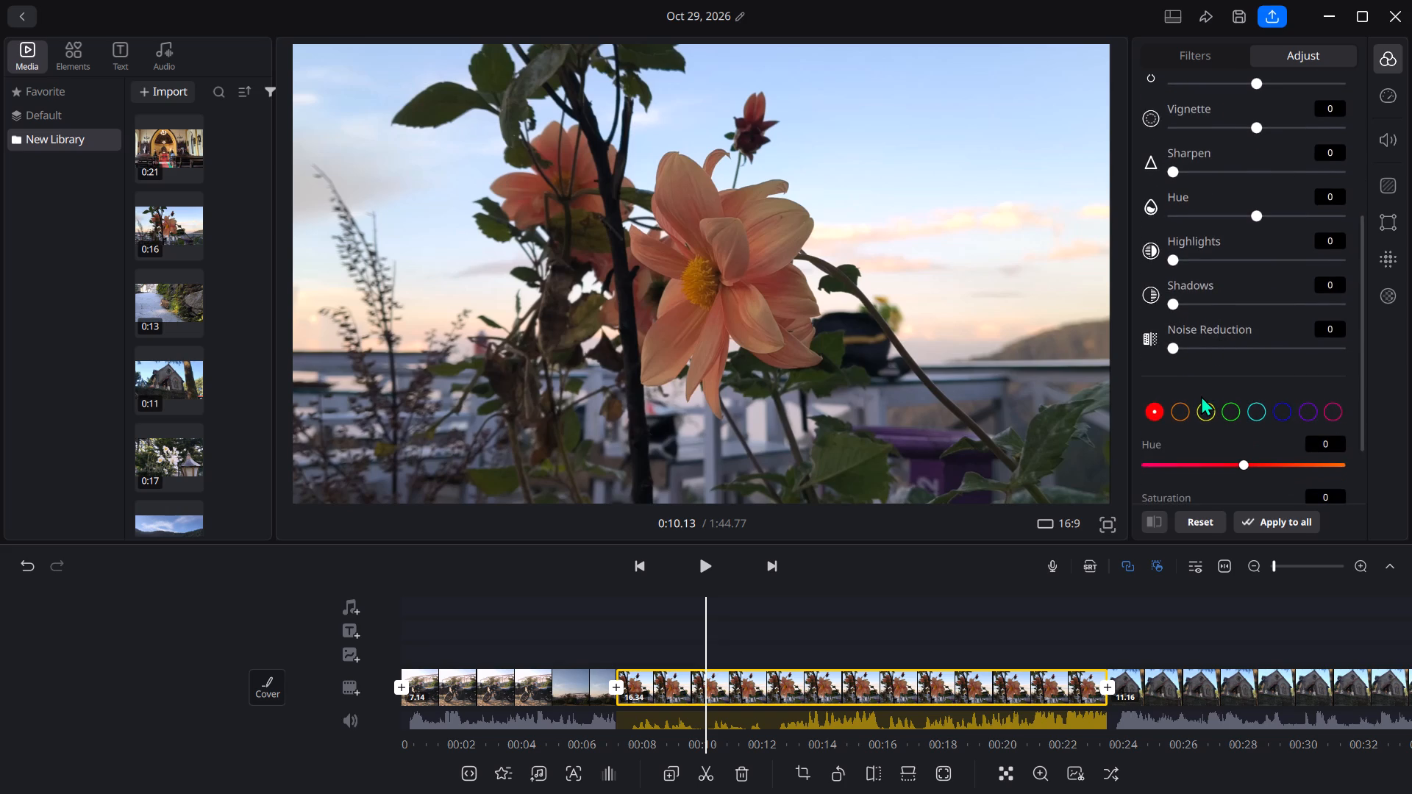
{"action": "scroll", "coordinate": [1201, 396], "scroll_direction": "down", "scroll_amount": 1}
{"action": "scroll", "coordinate": [1199, 341], "scroll_direction": "up", "scroll_amount": 4}
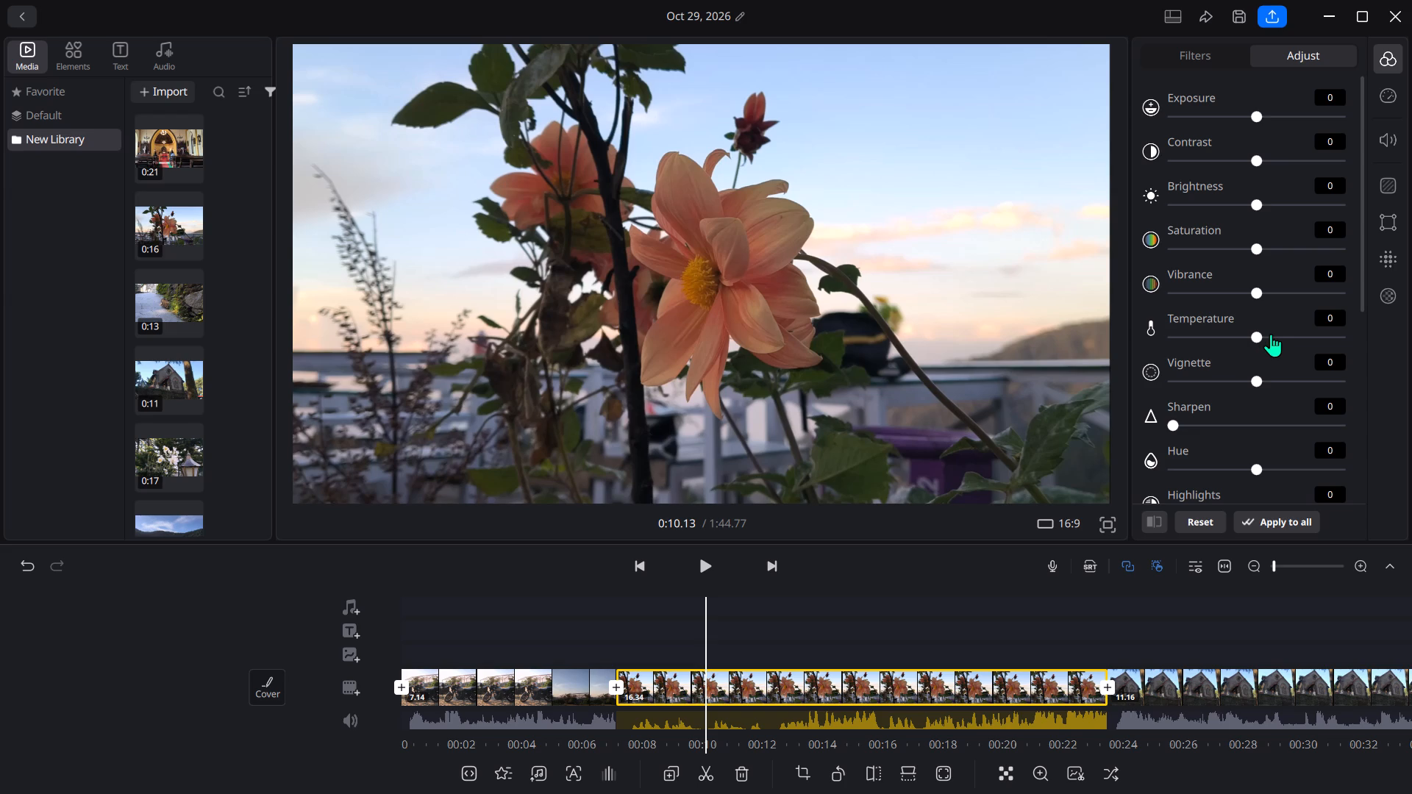
{"action": "scroll", "coordinate": [1226, 311], "scroll_direction": "up", "scroll_amount": 5}
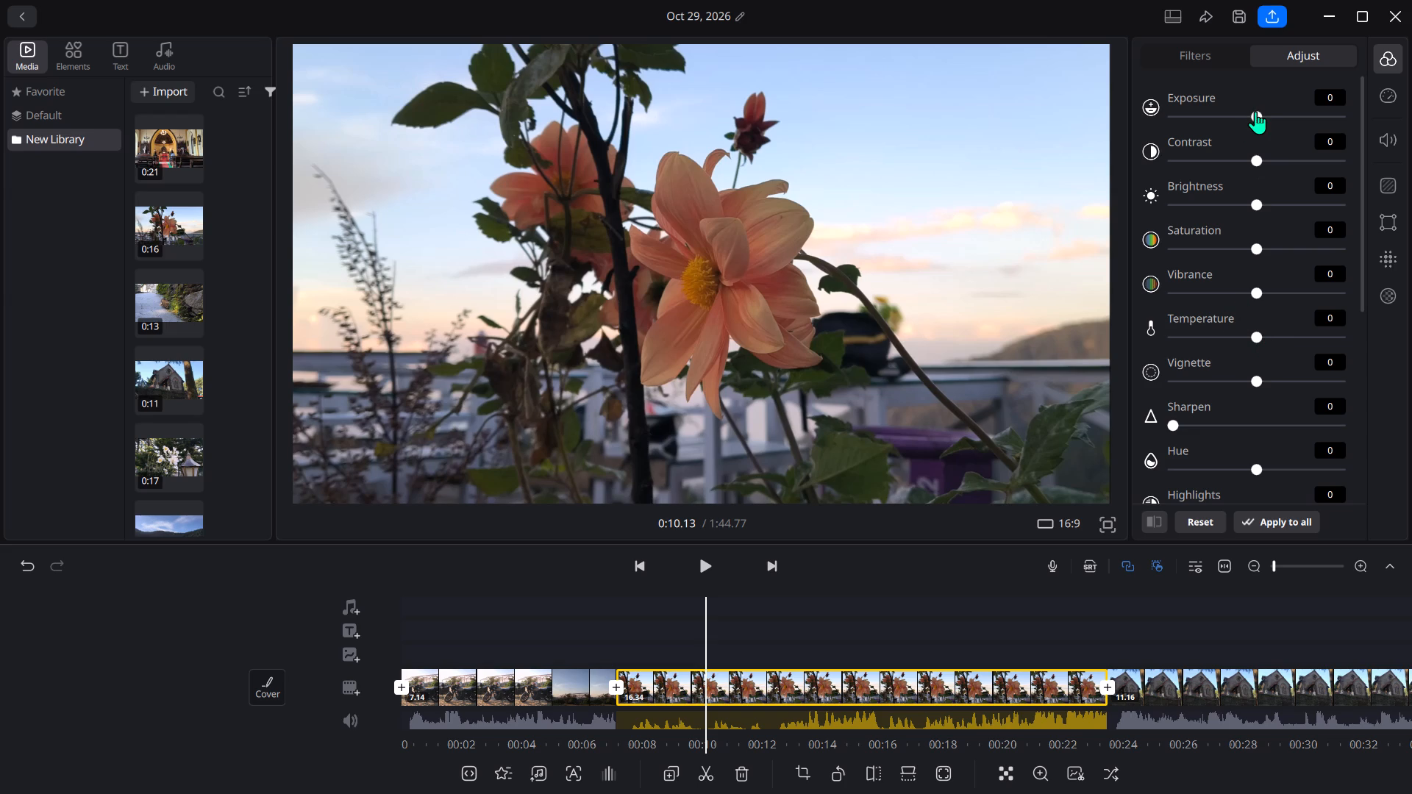
{"action": "left_click", "coordinate": [1255, 116]}
Set the flower clip's Contrast adjustment to +9 and its Saturation adjustment to +8.
{"action": "left_click_drag", "start_coordinate": [1256, 163], "coordinate": [1264, 165]}
{"action": "left_click_drag", "start_coordinate": [1264, 165], "coordinate": [1262, 166]}
{"action": "left_click_drag", "start_coordinate": [1262, 166], "coordinate": [1265, 165]}
{"action": "left_click_drag", "start_coordinate": [1255, 247], "coordinate": [1268, 246]}
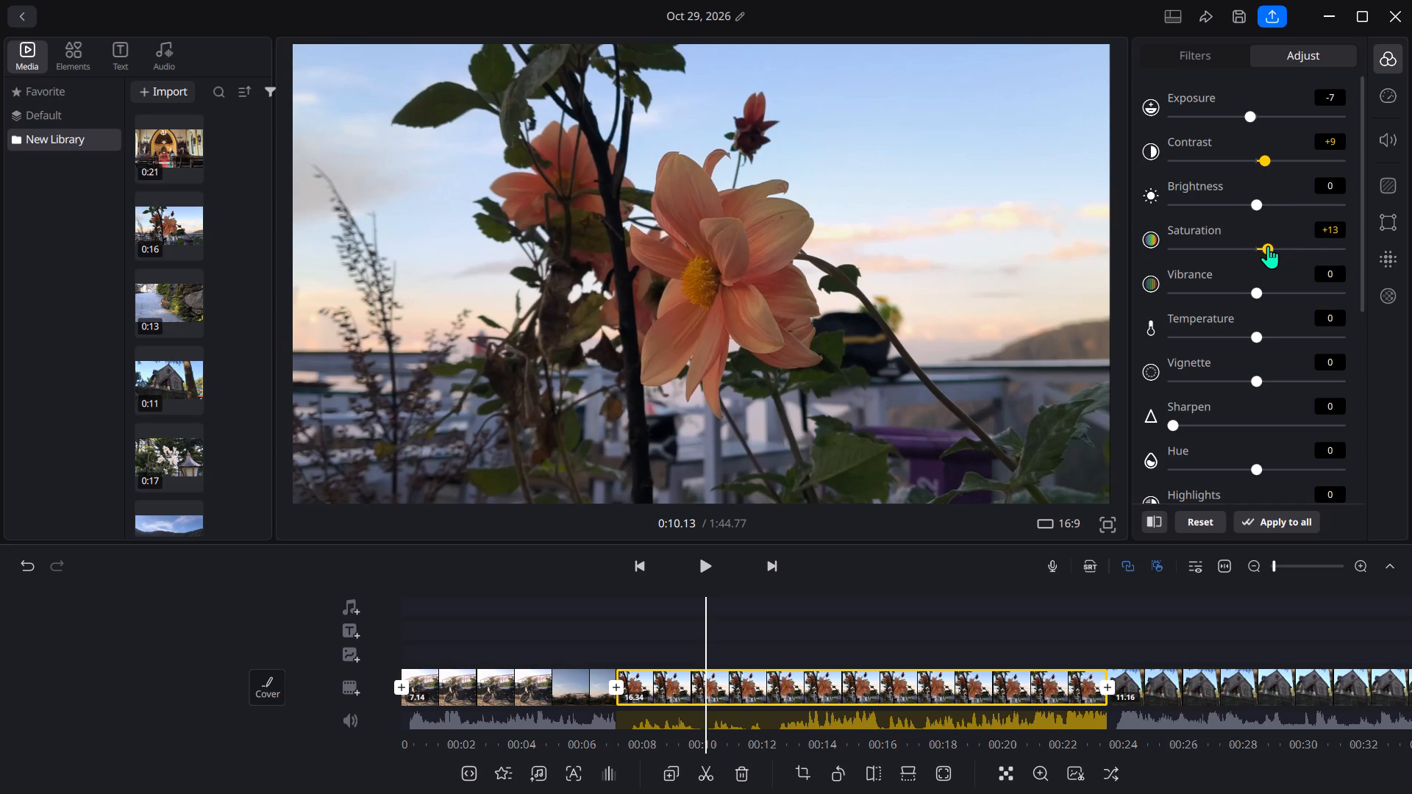
{"action": "left_click_drag", "start_coordinate": [1268, 246], "coordinate": [1263, 246]}
Set the Hue of the red color range to -8 for the flower clip.
{"action": "scroll", "coordinate": [1252, 283], "scroll_direction": "down", "scroll_amount": 2}
{"action": "scroll", "coordinate": [1192, 412], "scroll_direction": "down", "scroll_amount": 2}
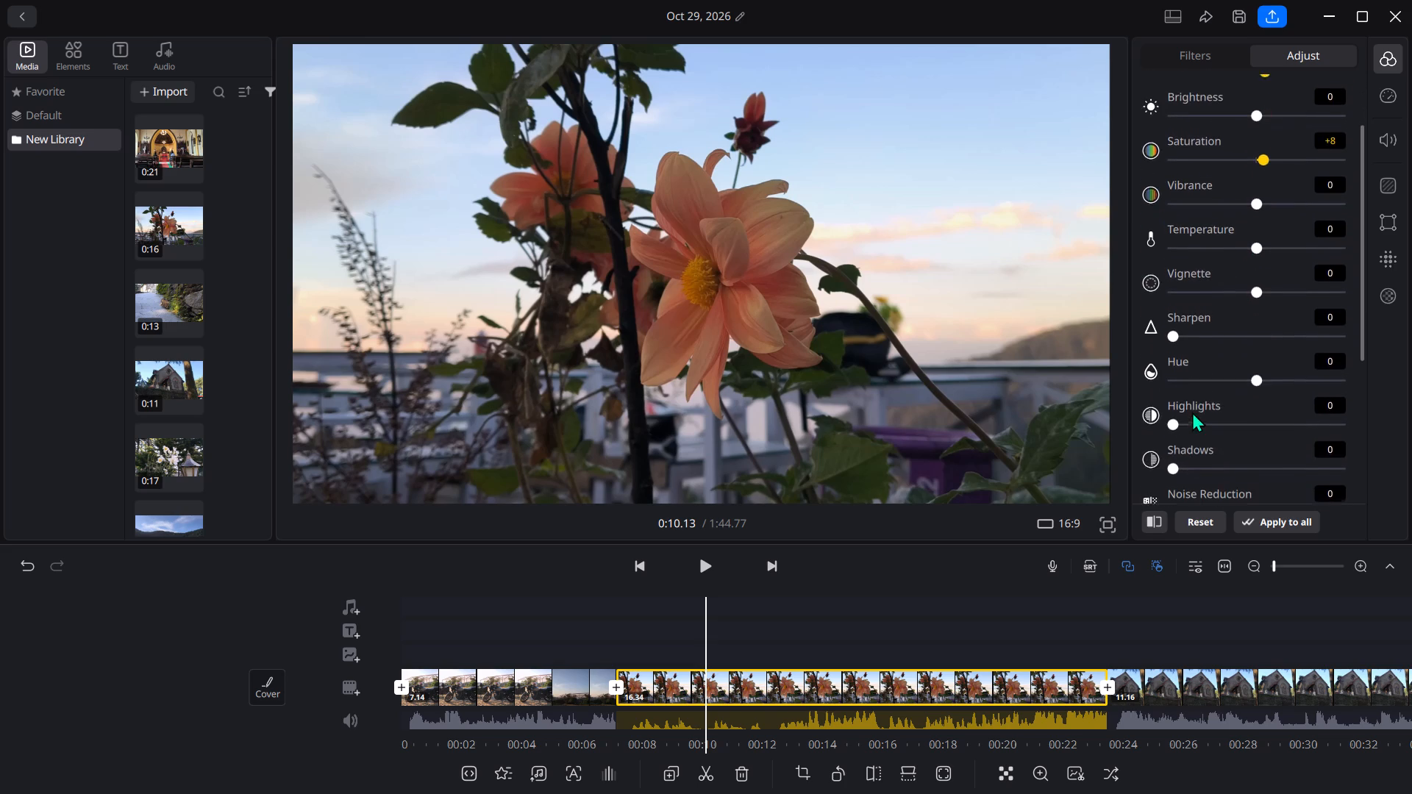
{"action": "scroll", "coordinate": [1192, 412], "scroll_direction": "down", "scroll_amount": 2}
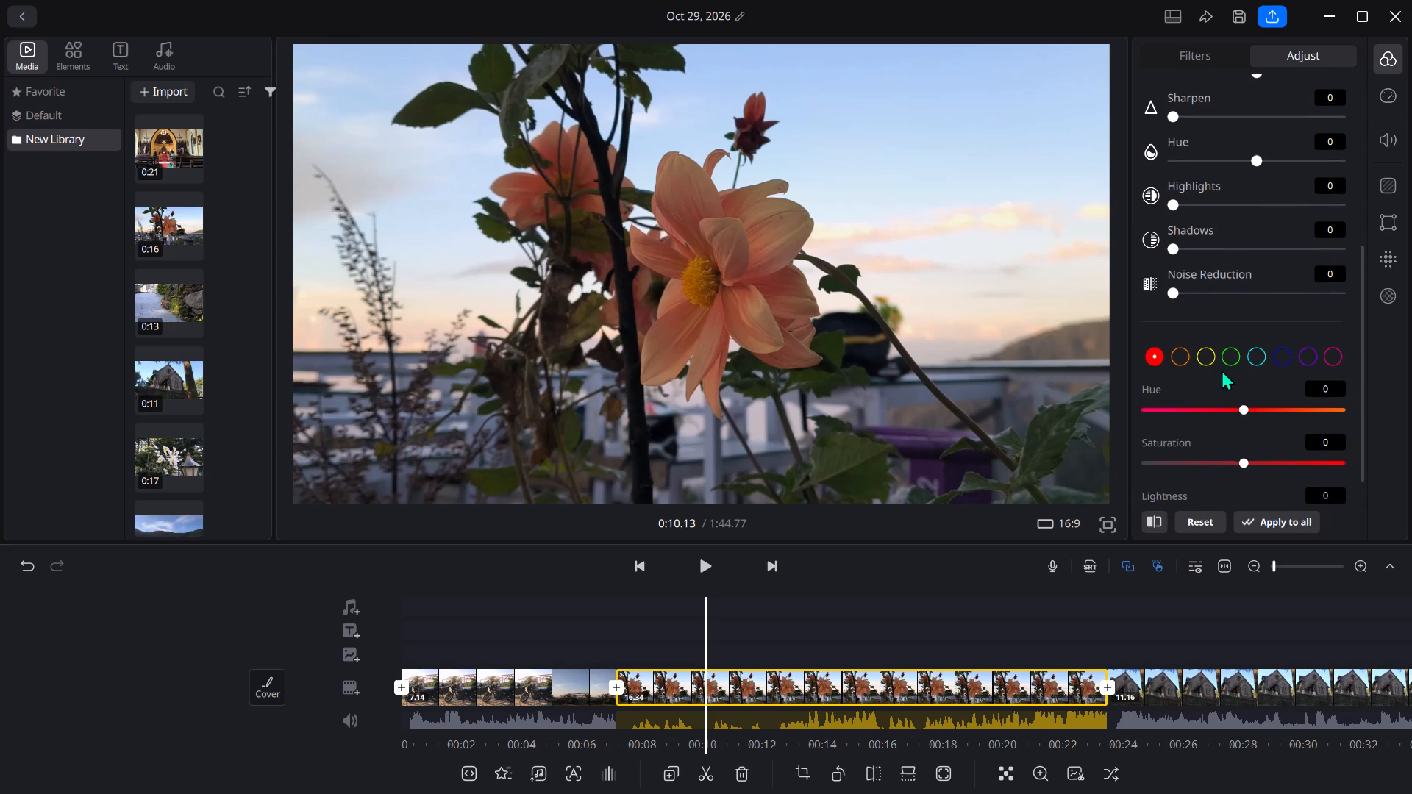
{"action": "left_click_drag", "start_coordinate": [1244, 406], "coordinate": [1198, 406]}
{"action": "left_click_drag", "start_coordinate": [1198, 406], "coordinate": [1253, 424]}
{"action": "left_click_drag", "start_coordinate": [1253, 424], "coordinate": [1208, 428]}
{"action": "left_click_drag", "start_coordinate": [1208, 428], "coordinate": [1258, 424]}
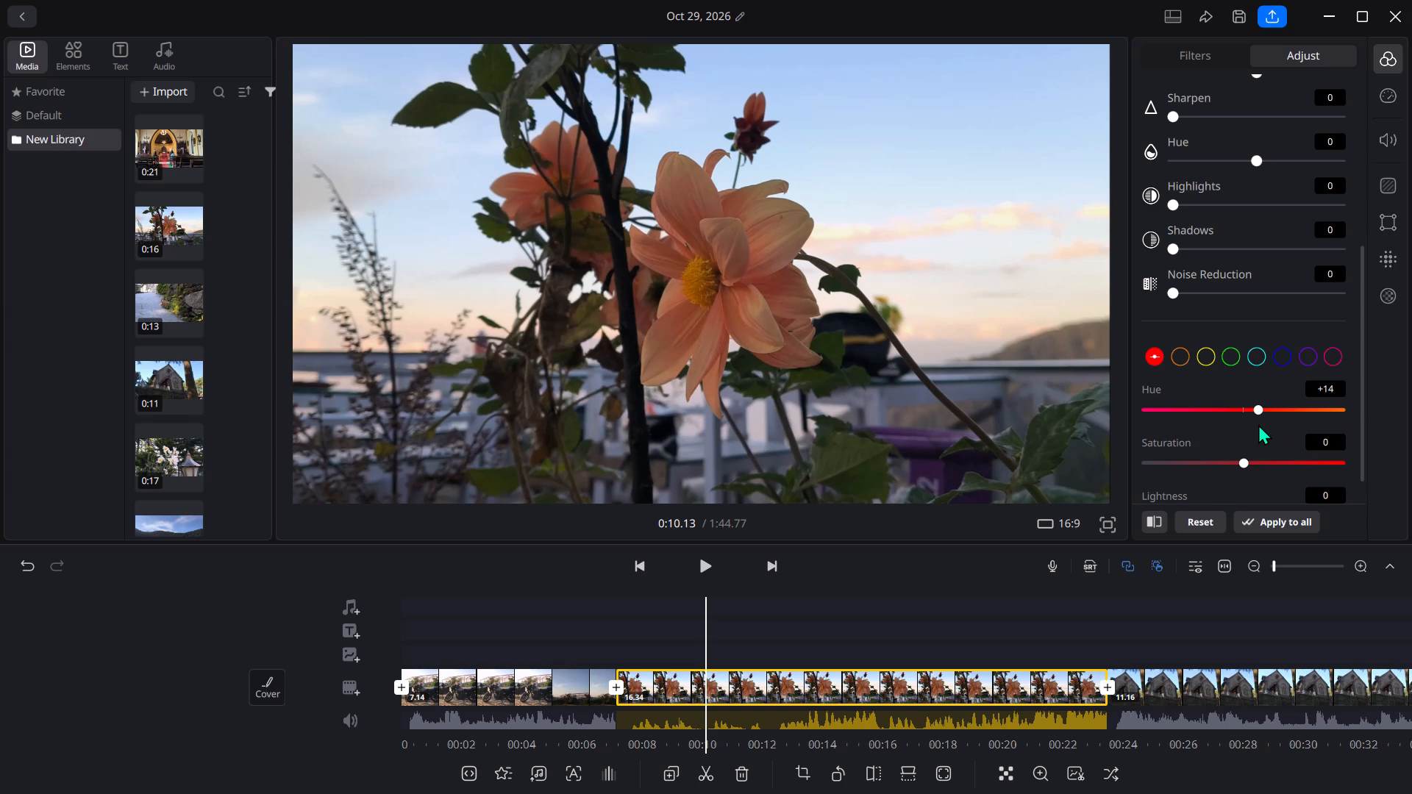
{"action": "left_click_drag", "start_coordinate": [1258, 424], "coordinate": [1305, 416]}
{"action": "left_click_drag", "start_coordinate": [1305, 416], "coordinate": [1238, 416]}
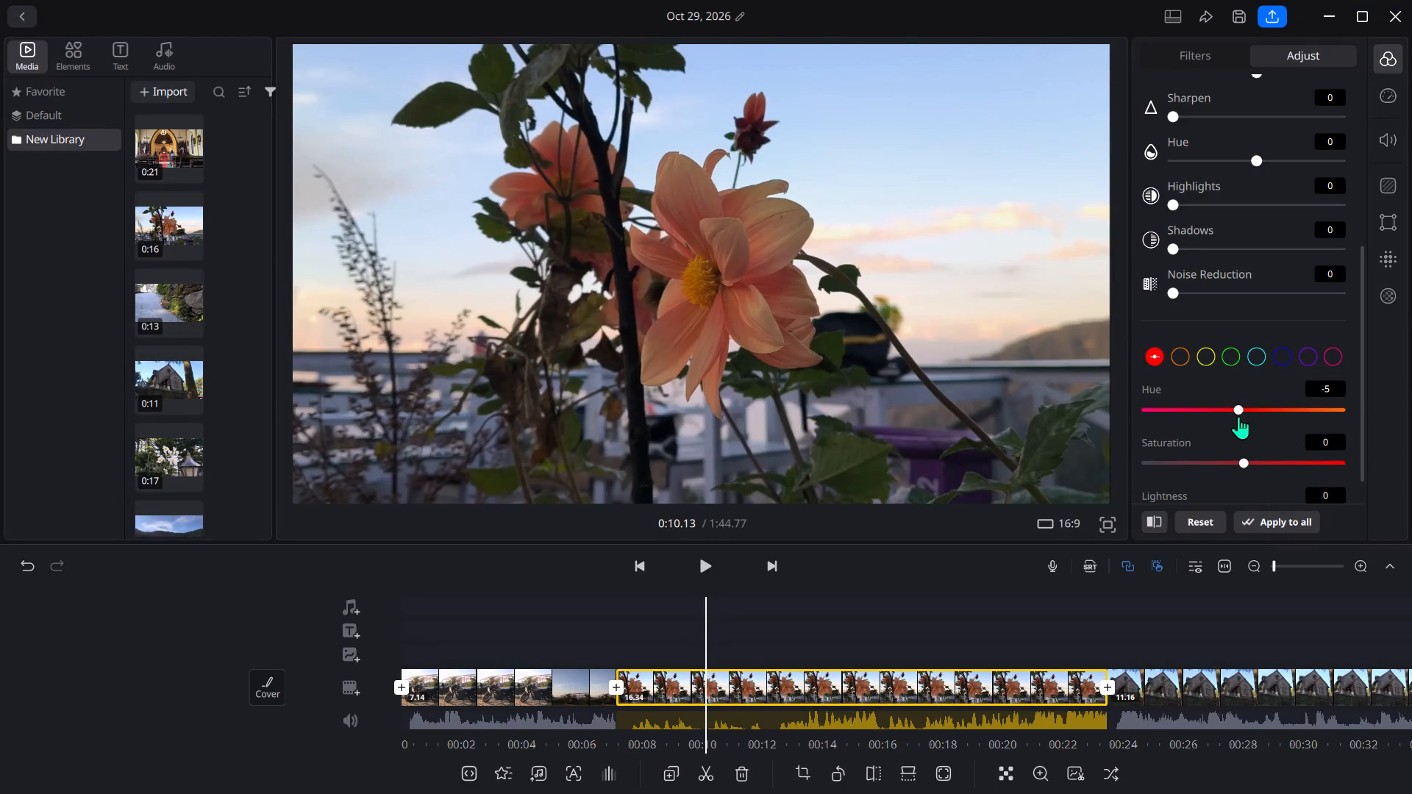
{"action": "left_click_drag", "start_coordinate": [1238, 416], "coordinate": [1235, 407]}
Set the flower clip's red color range to Saturation +66 and Lightness -10.
{"action": "left_click_drag", "start_coordinate": [1246, 459], "coordinate": [1311, 457]}
{"action": "scroll", "coordinate": [1255, 440], "scroll_direction": "down", "scroll_amount": 2}
{"action": "left_click", "coordinate": [1238, 479]}
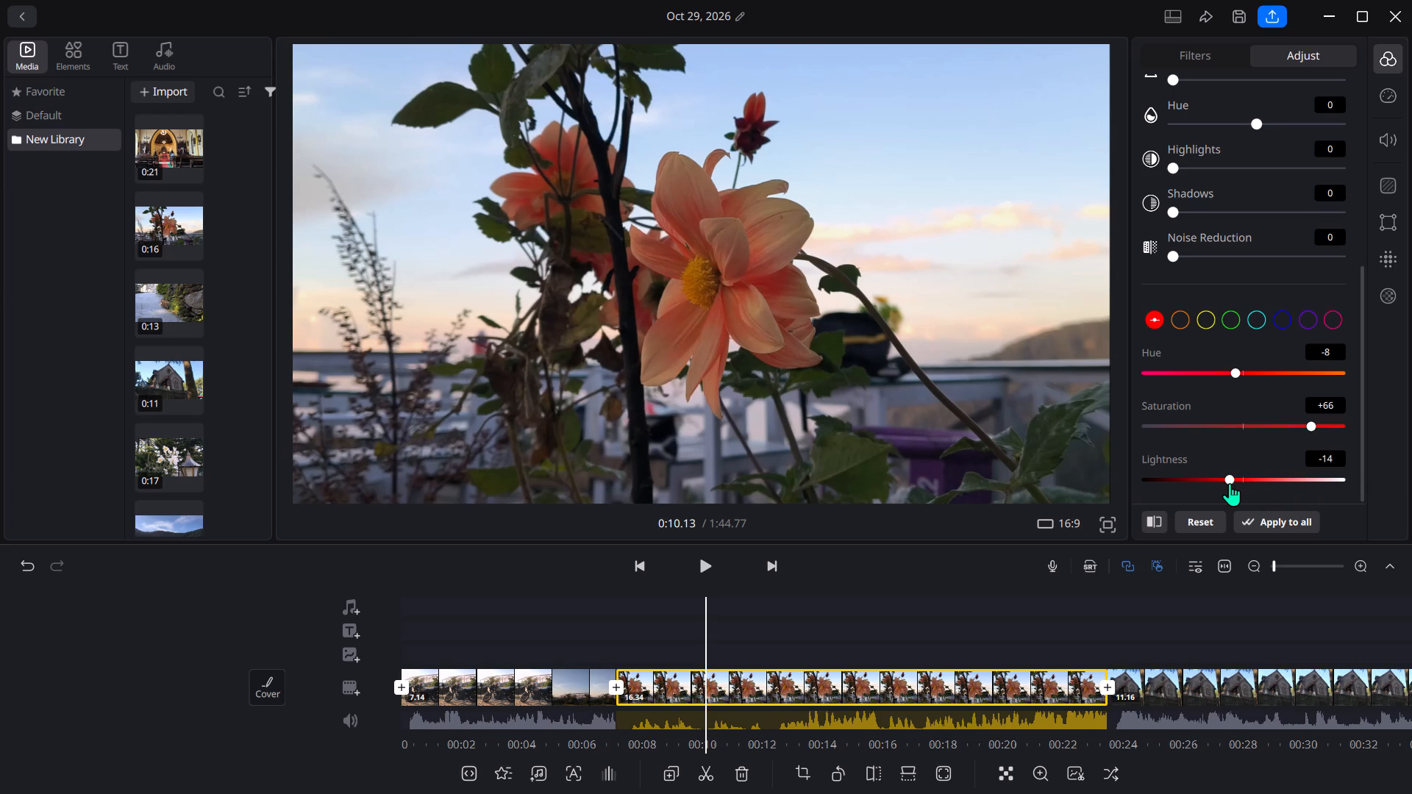
Try the flower clip's pink color range Hue at up to +100, and bring it back close to 0.
{"action": "left_click", "coordinate": [1330, 319]}
{"action": "left_click_drag", "start_coordinate": [1235, 363], "coordinate": [1256, 368]}
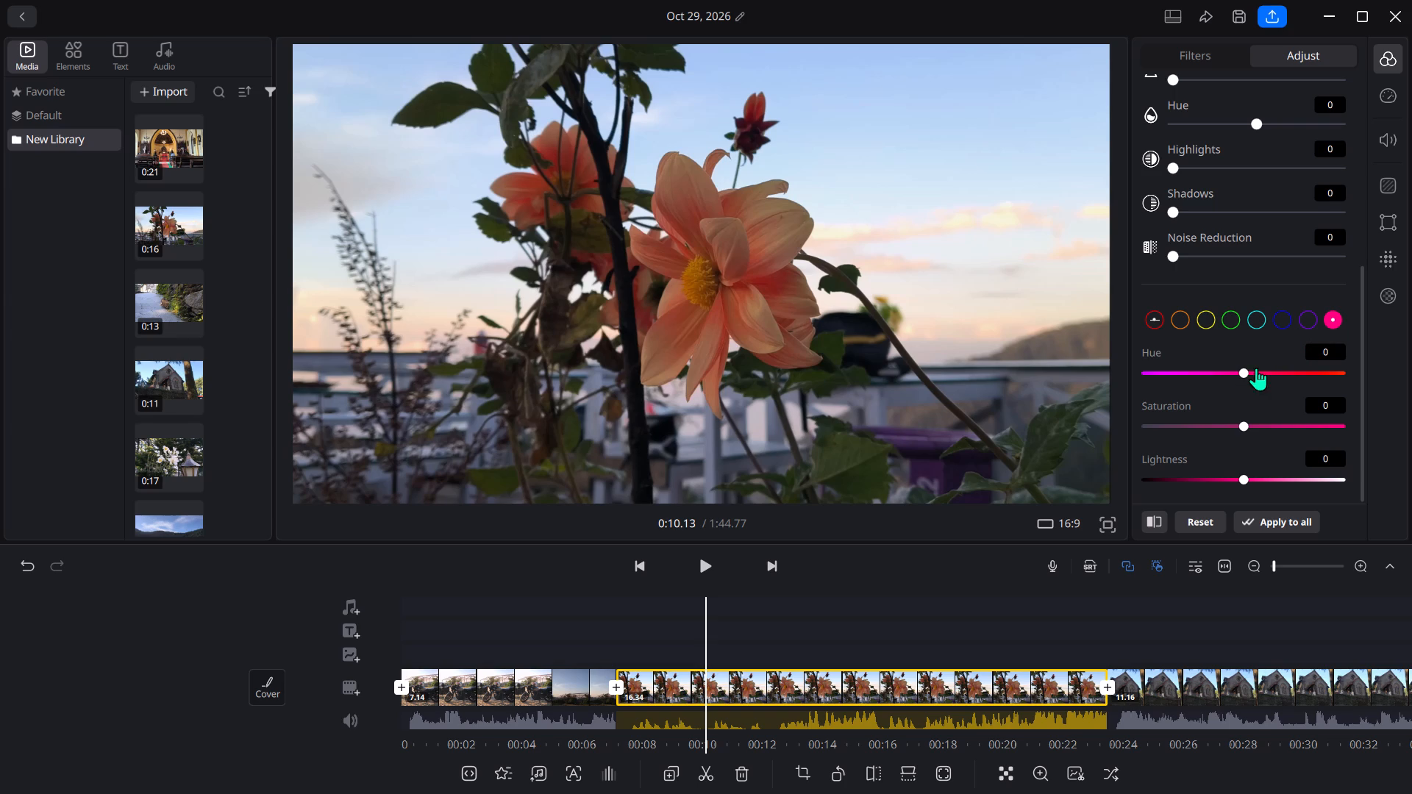
{"action": "left_click_drag", "start_coordinate": [1256, 368], "coordinate": [1246, 370]}
{"action": "left_click_drag", "start_coordinate": [1246, 370], "coordinate": [1357, 365]}
{"action": "left_click_drag", "start_coordinate": [1357, 365], "coordinate": [1299, 375]}
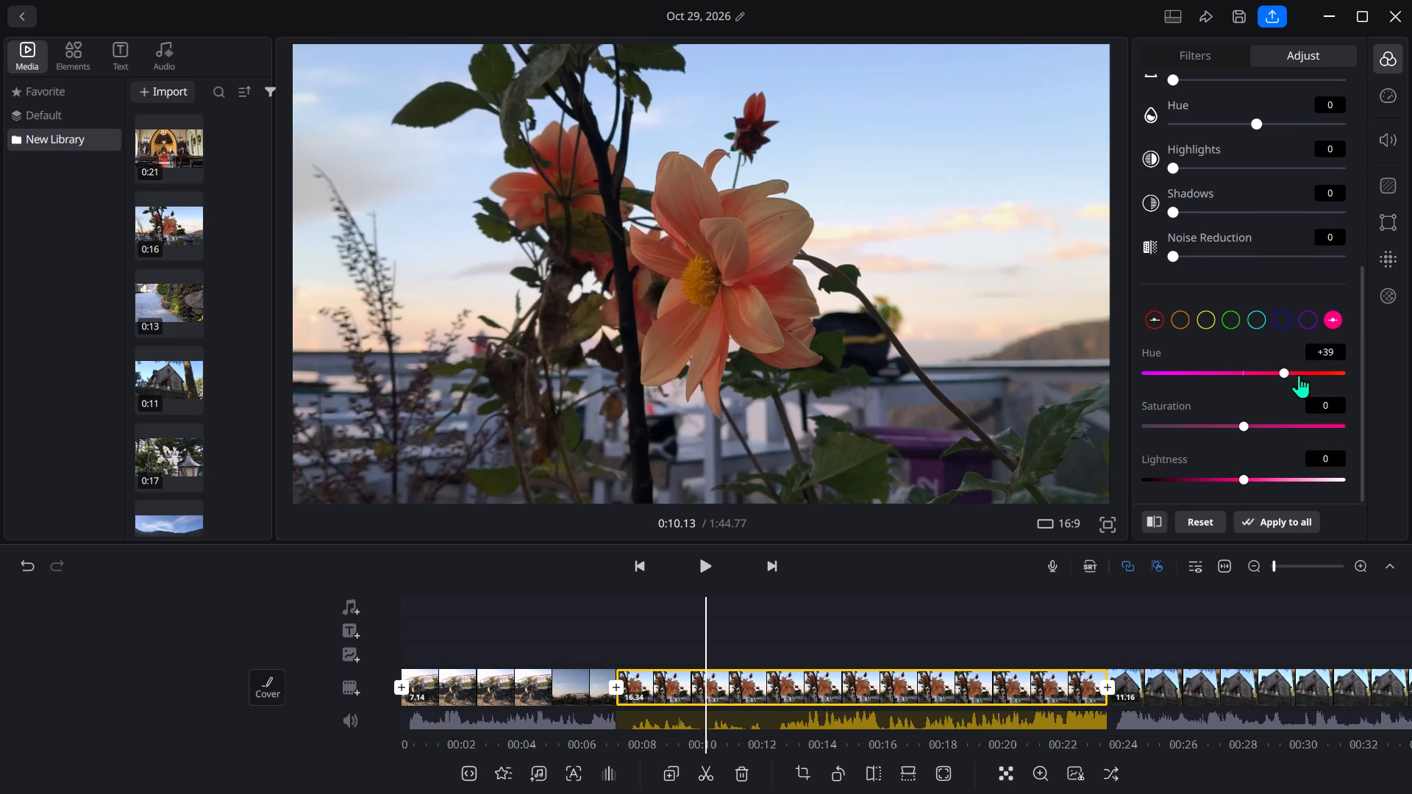
{"action": "left_click_drag", "start_coordinate": [1299, 375], "coordinate": [1396, 380]}
{"action": "left_click_drag", "start_coordinate": [1396, 380], "coordinate": [1244, 402]}
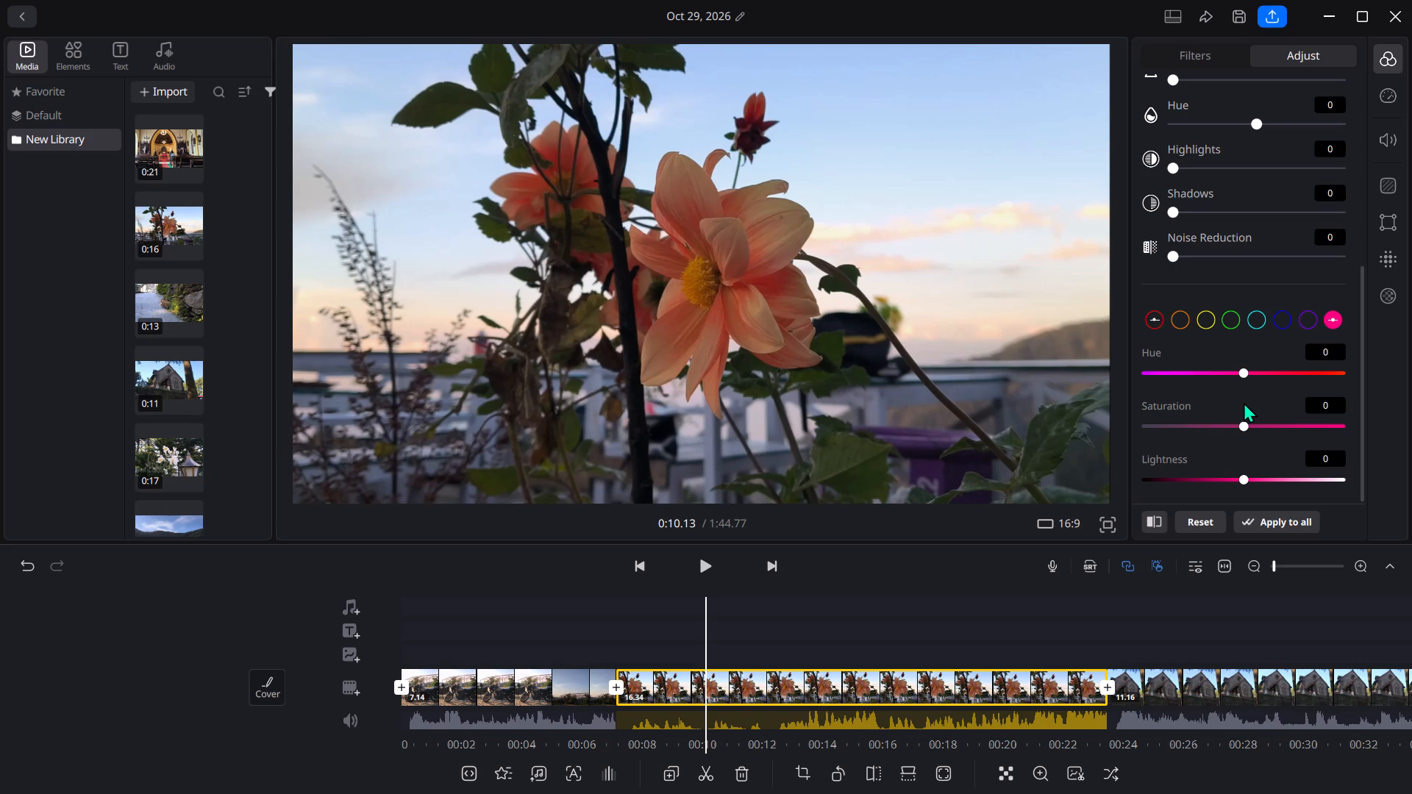
{"action": "left_click_drag", "start_coordinate": [1244, 402], "coordinate": [1311, 401]}
{"action": "left_click_drag", "start_coordinate": [1311, 401], "coordinate": [1244, 399]}
{"action": "left_click_drag", "start_coordinate": [1244, 399], "coordinate": [1244, 399]}
Shift the Hue of the flower clip's orange color range toward red.
{"action": "left_click", "coordinate": [1184, 318]}
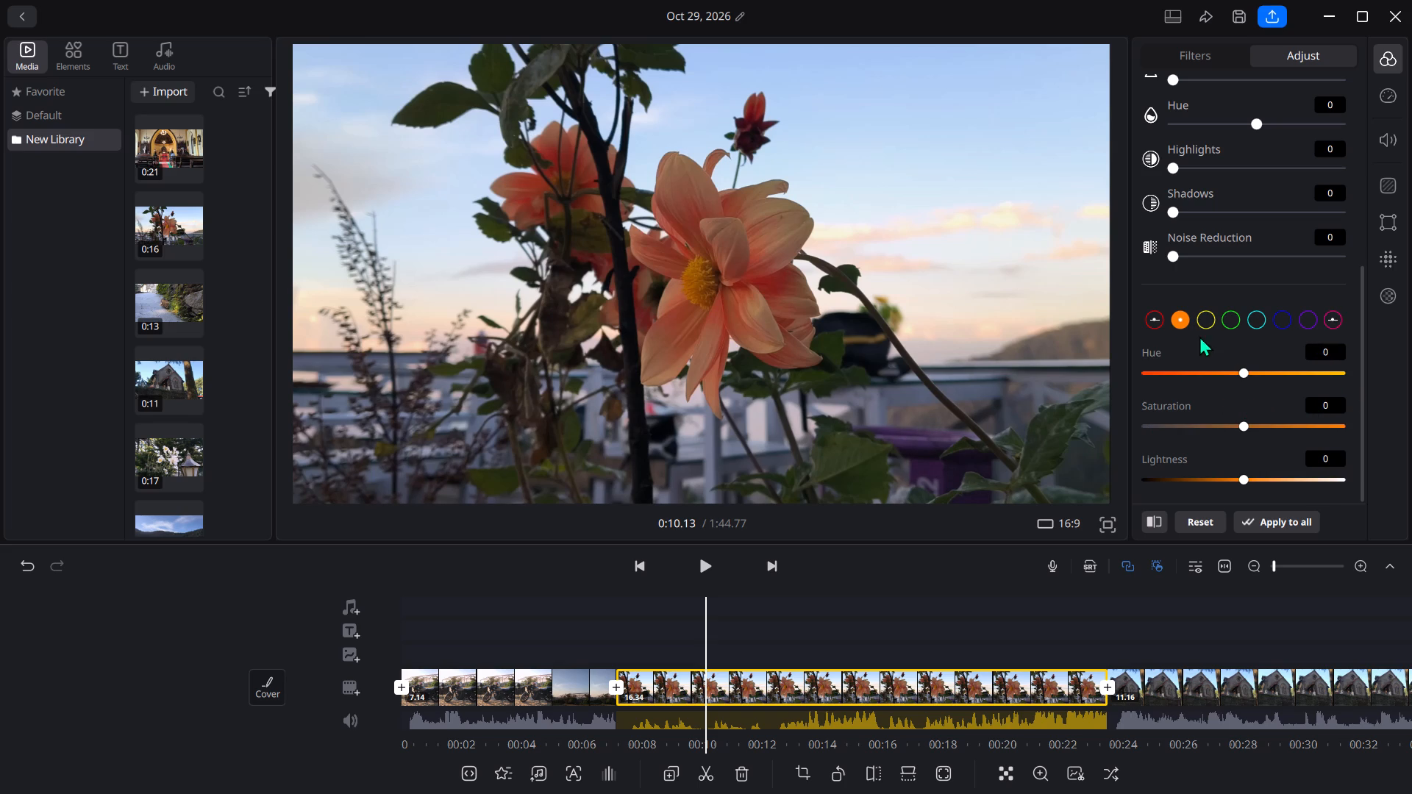
{"action": "left_click_drag", "start_coordinate": [1248, 372], "coordinate": [1176, 368]}
{"action": "left_click_drag", "start_coordinate": [1176, 368], "coordinate": [1174, 368]}
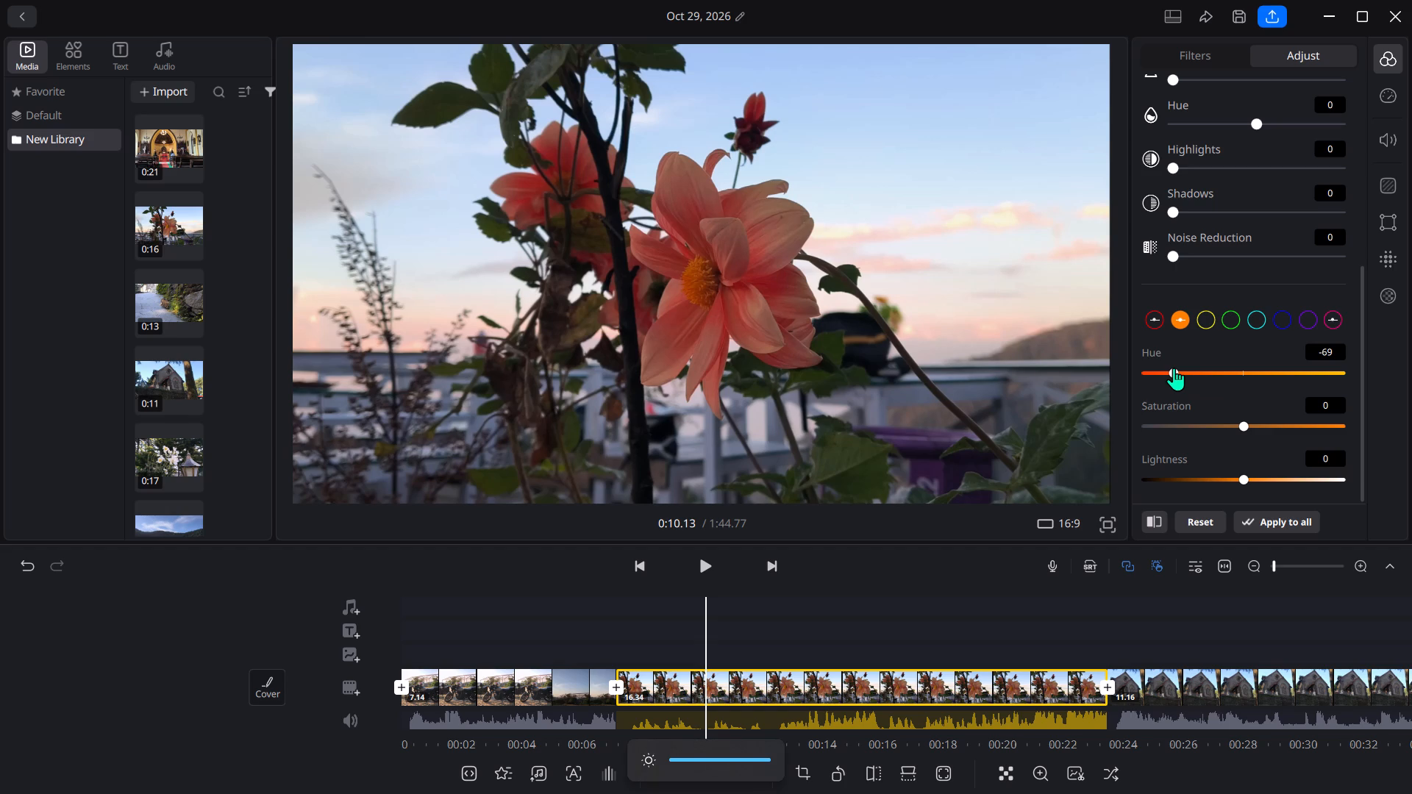
{"action": "left_click_drag", "start_coordinate": [1174, 368], "coordinate": [1234, 373]}
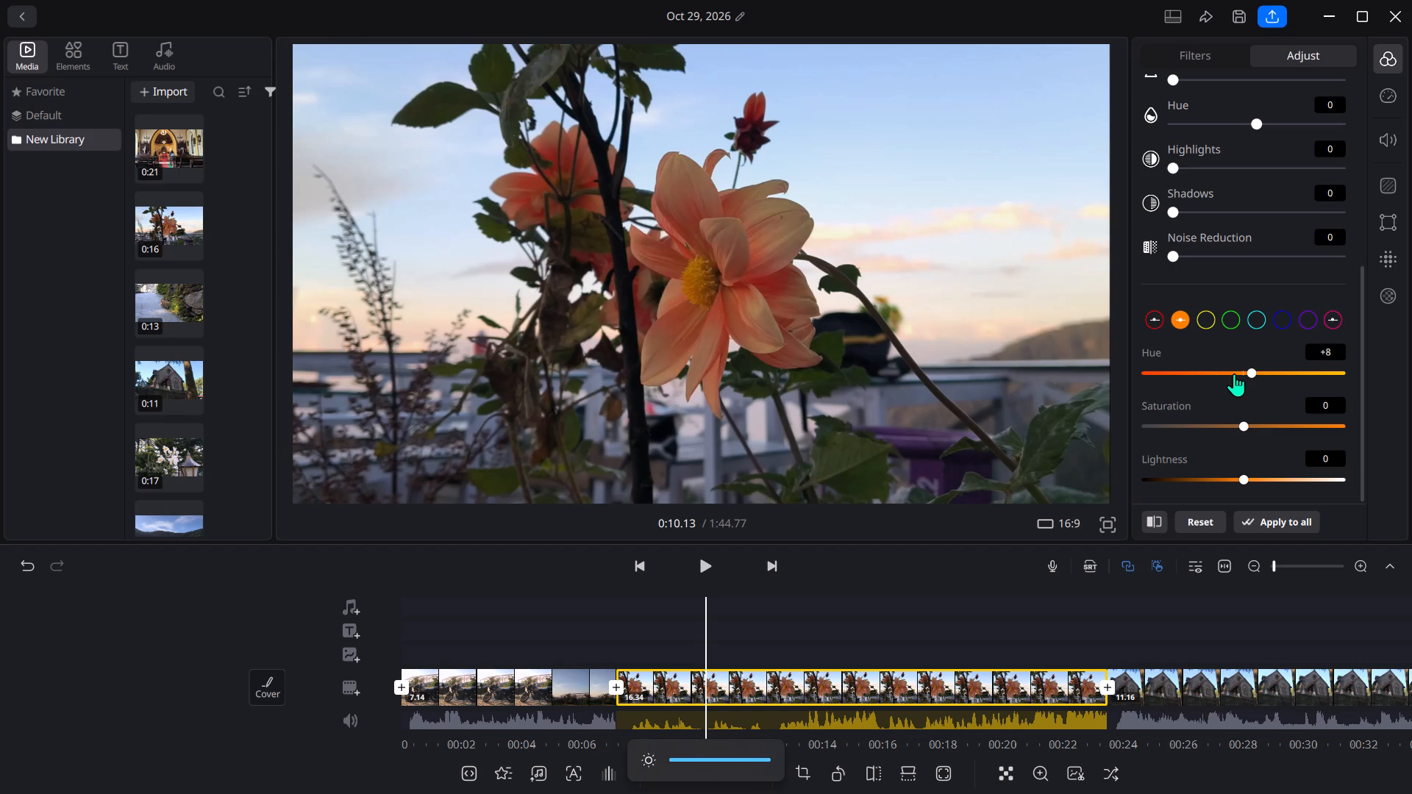
{"action": "left_click_drag", "start_coordinate": [1234, 373], "coordinate": [1212, 376]}
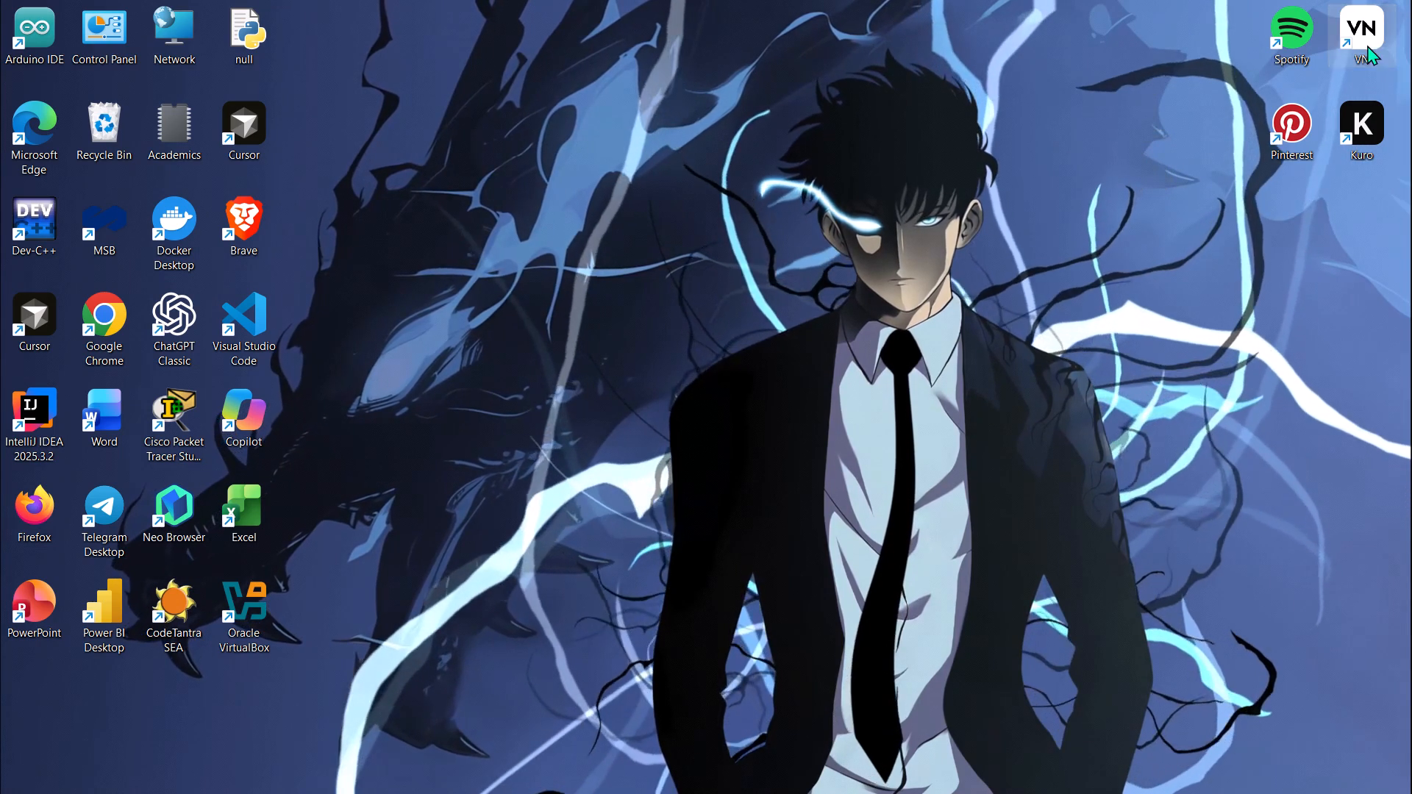
Launch Kuro from the desktop.
{"action": "double_click", "coordinate": [1359, 118]}
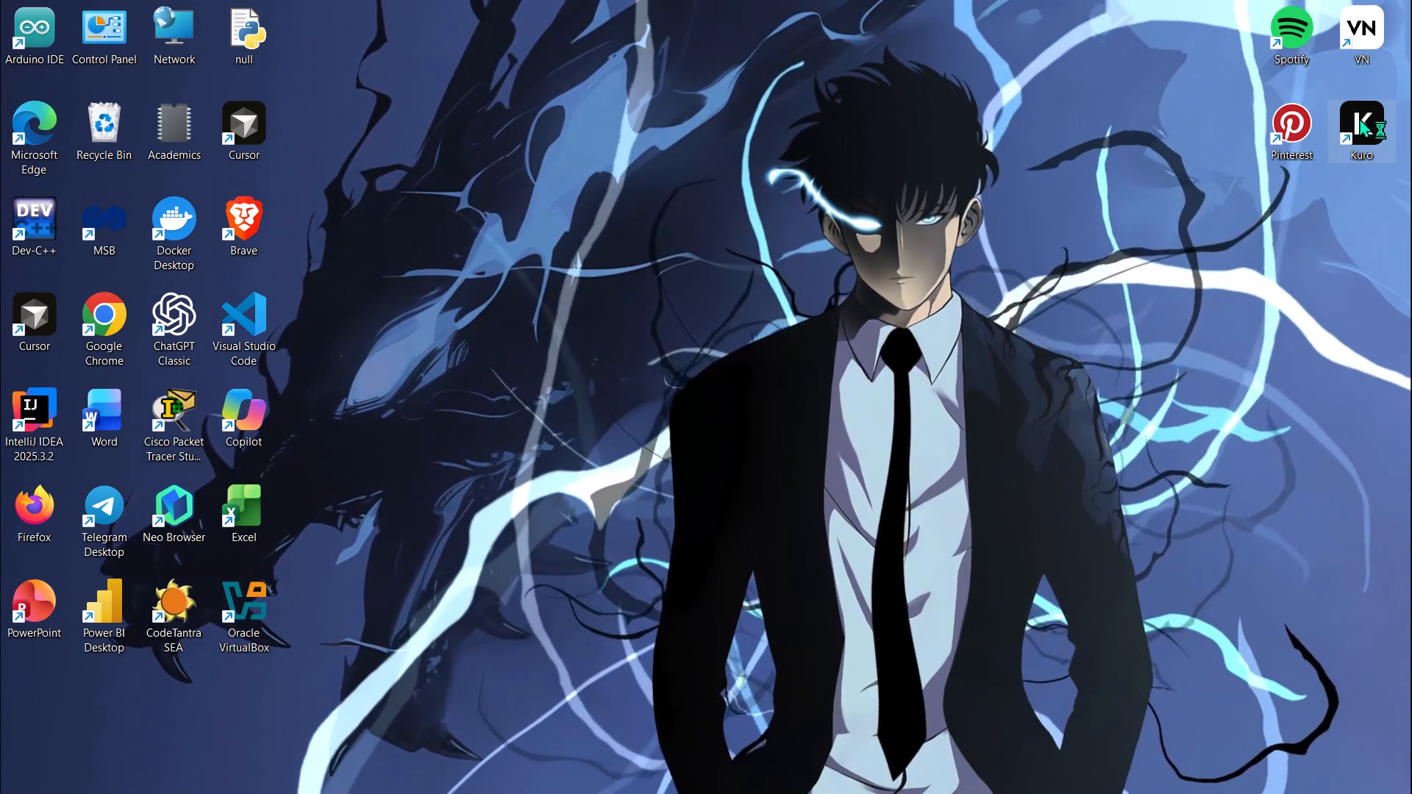
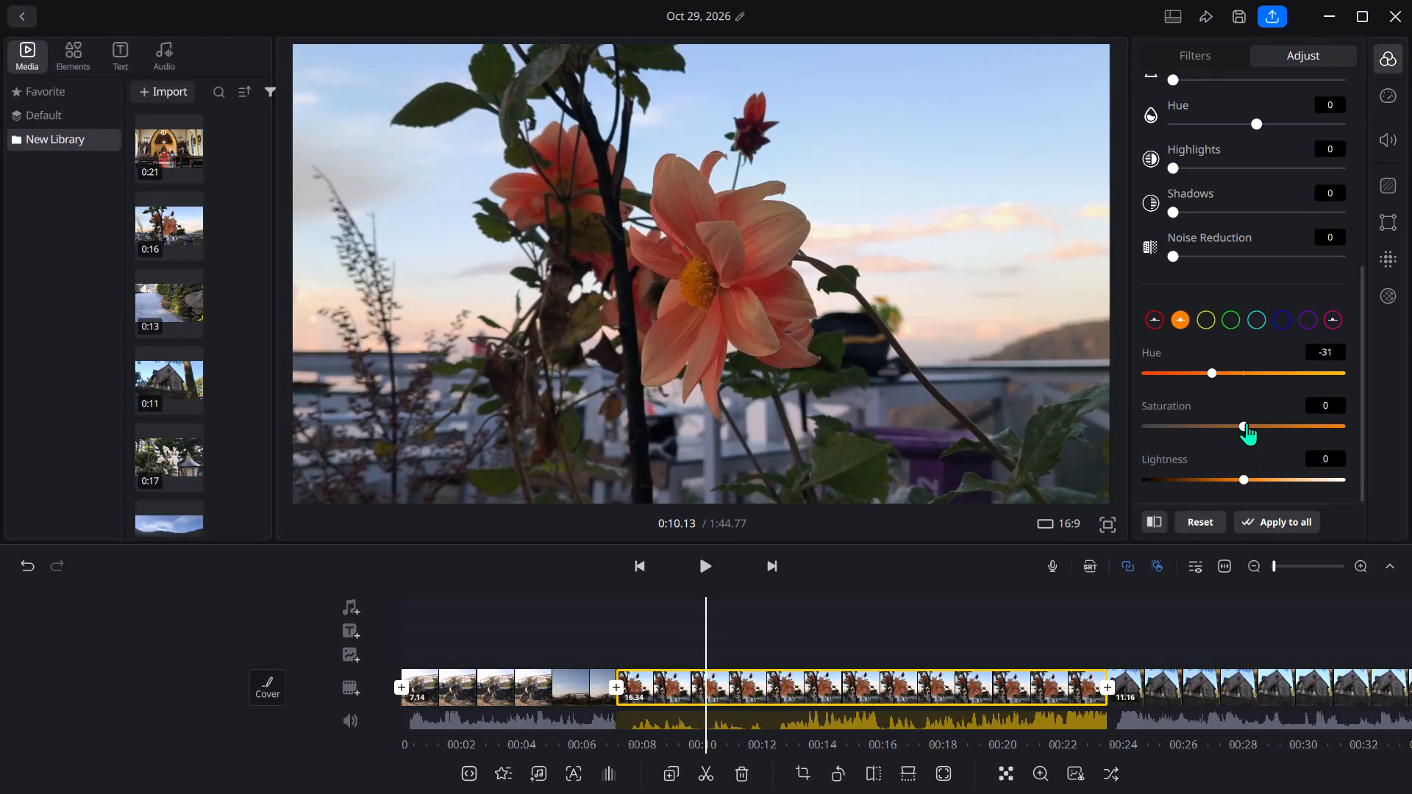
Set the flower clip's orange color range to Saturation +43 and Lightness +6.
{"action": "left_click_drag", "start_coordinate": [1247, 423], "coordinate": [1328, 423]}
{"action": "left_click_drag", "start_coordinate": [1238, 476], "coordinate": [1111, 491]}
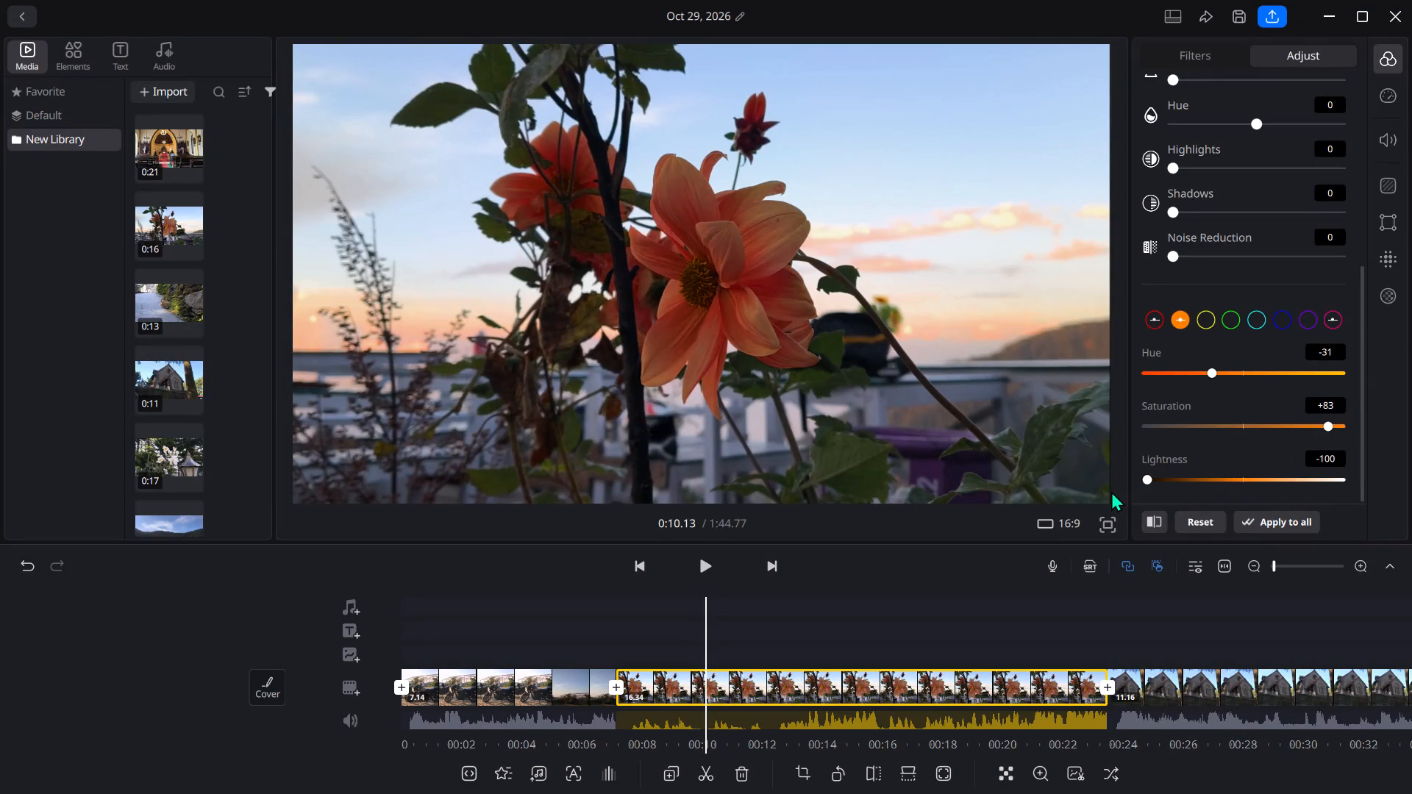
{"action": "left_click_drag", "start_coordinate": [1111, 491], "coordinate": [1290, 507]}
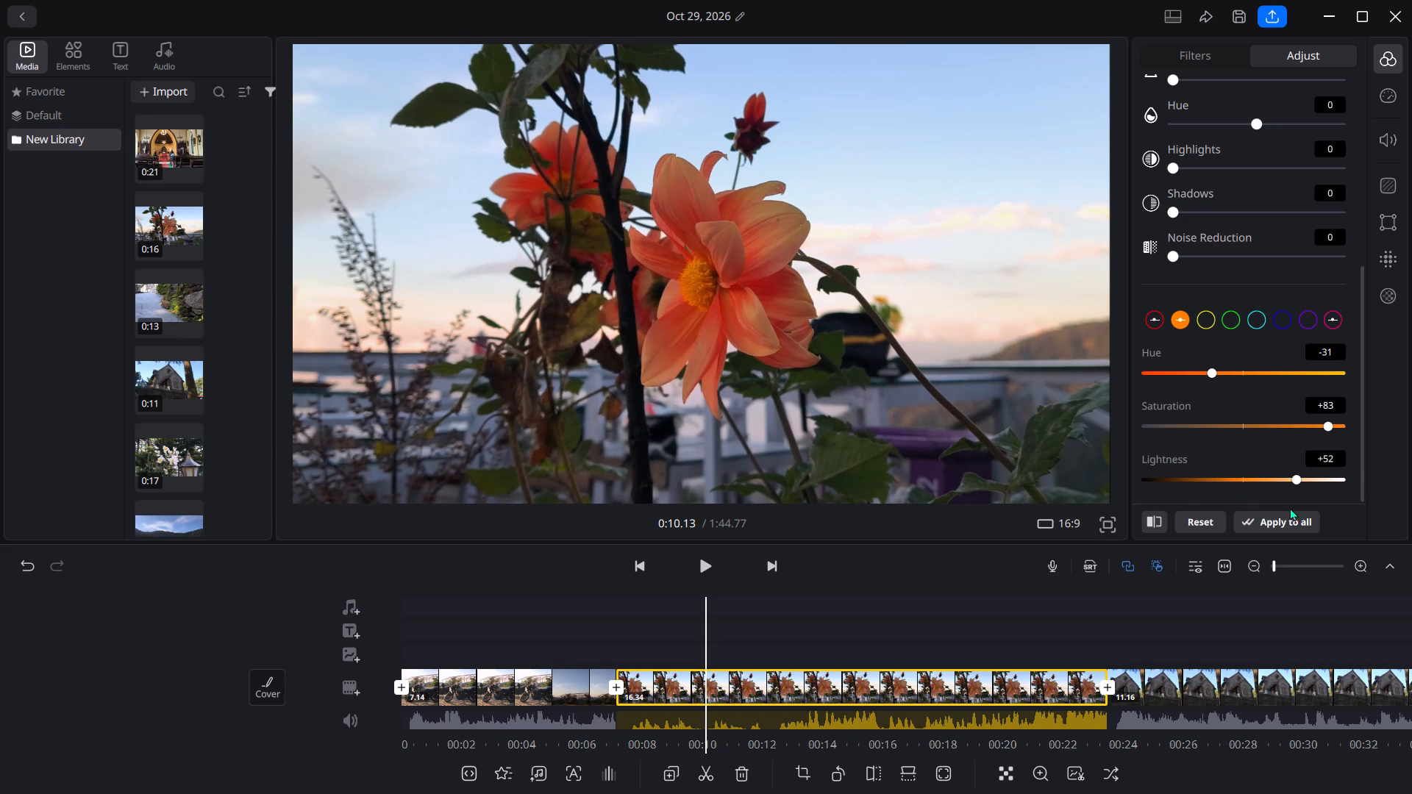
{"action": "left_click_drag", "start_coordinate": [1290, 507], "coordinate": [1244, 507]}
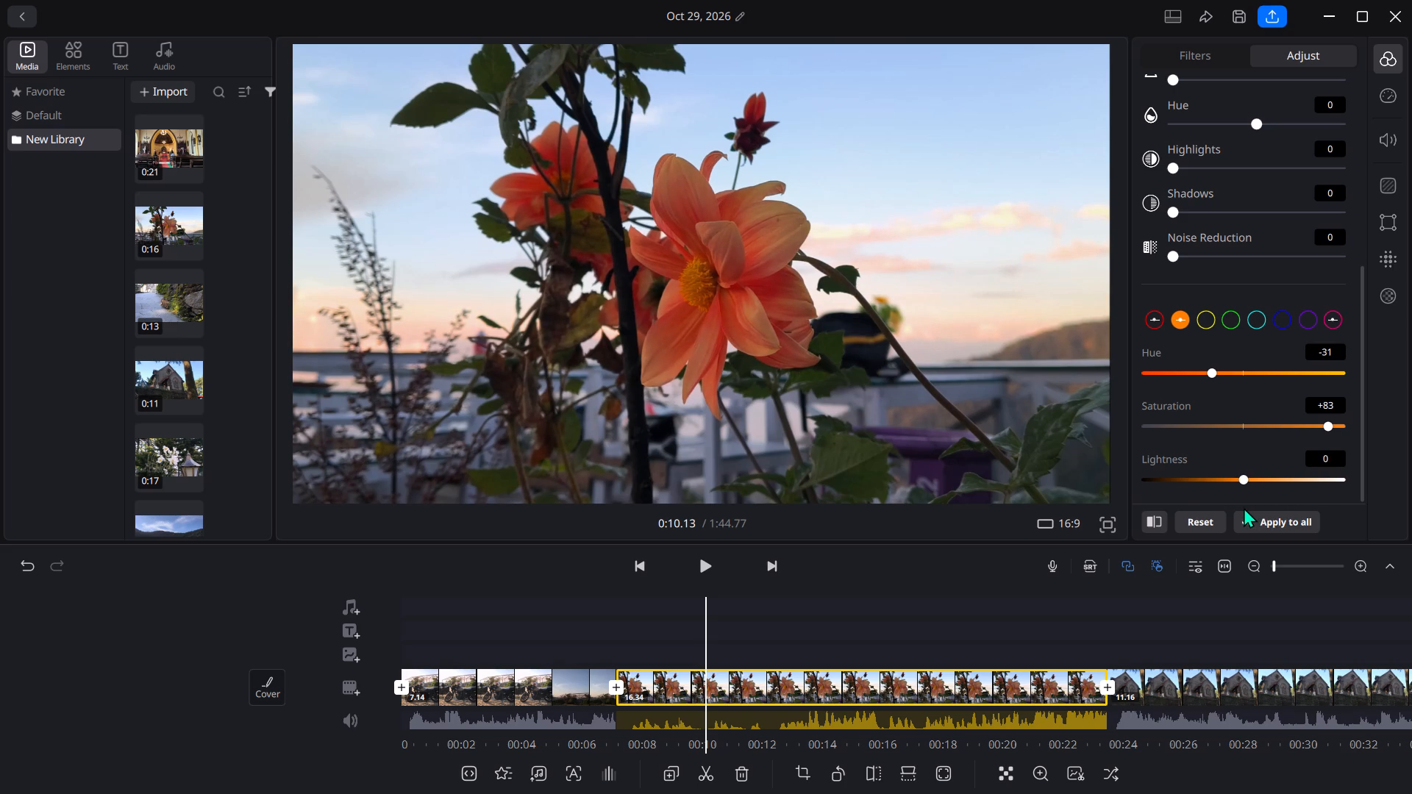
{"action": "left_click_drag", "start_coordinate": [1244, 507], "coordinate": [1270, 498]}
{"action": "left_click_drag", "start_coordinate": [1270, 498], "coordinate": [1256, 498]}
{"action": "left_click_drag", "start_coordinate": [1256, 498], "coordinate": [1250, 498]}
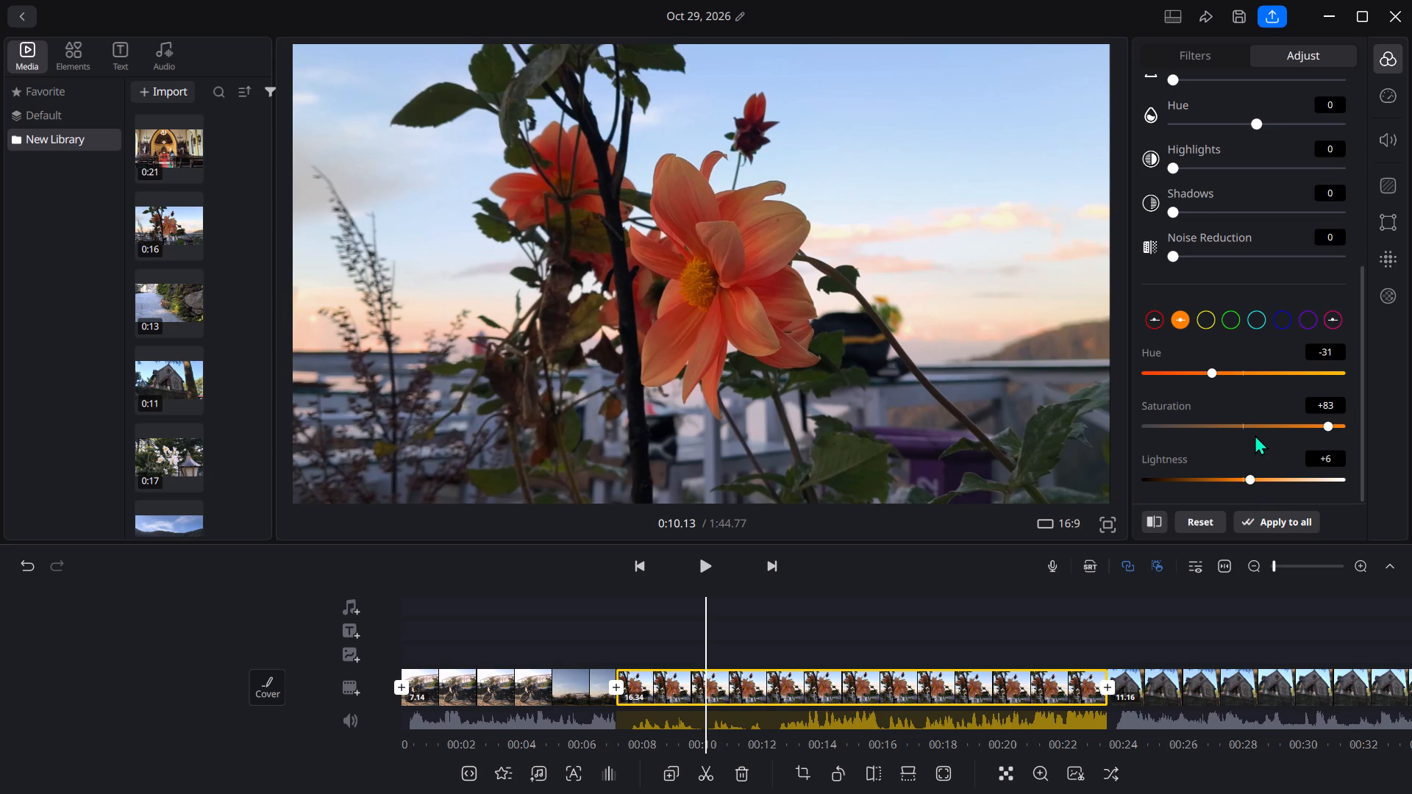
{"action": "left_click_drag", "start_coordinate": [1325, 423], "coordinate": [1299, 424]}
{"action": "left_click_drag", "start_coordinate": [1299, 424], "coordinate": [1283, 437]}
{"action": "left_click_drag", "start_coordinate": [1283, 437], "coordinate": [1288, 434]}
Shift the Hue of the flower clip's orange color range further toward red, to -61.
{"action": "left_click_drag", "start_coordinate": [1210, 368], "coordinate": [1121, 363]}
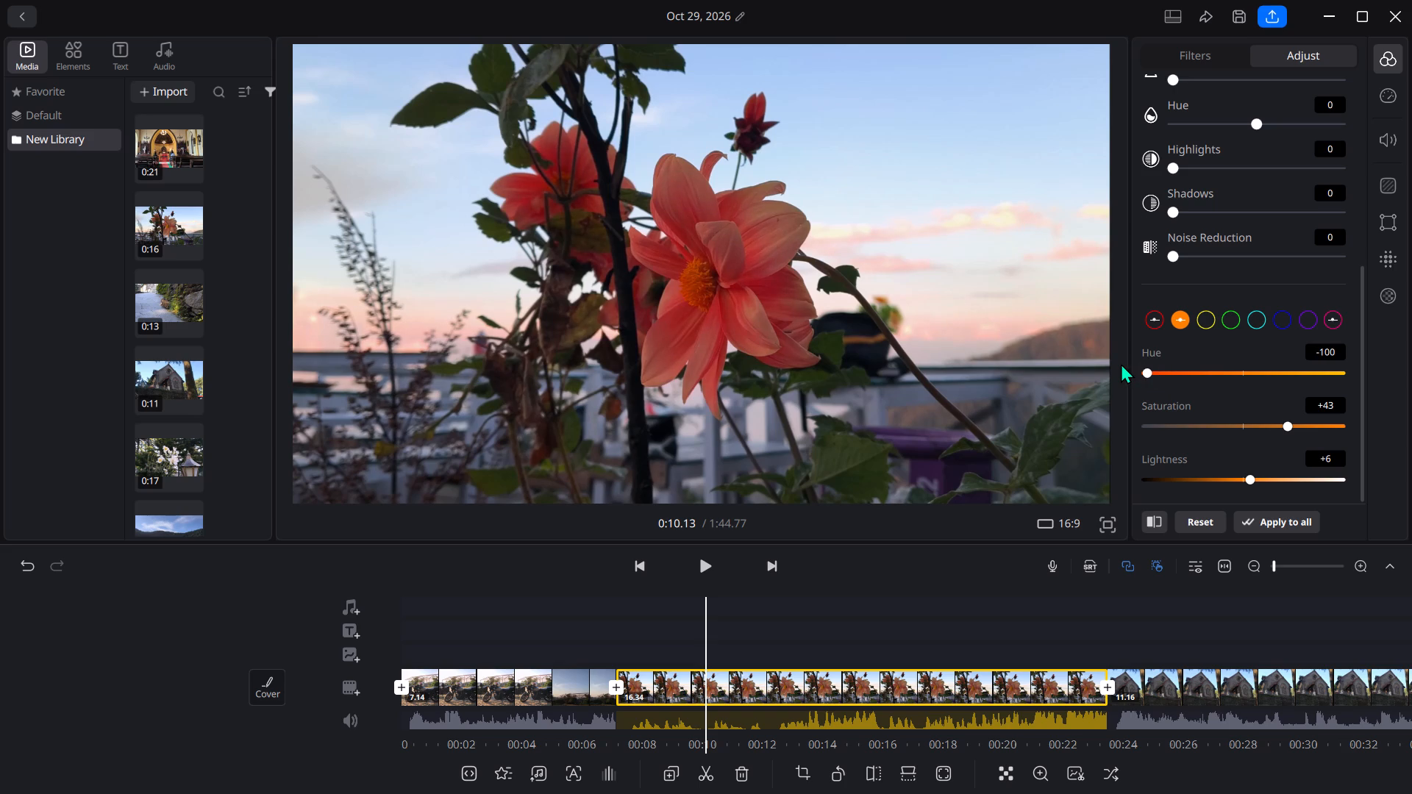
{"action": "left_click_drag", "start_coordinate": [1121, 363], "coordinate": [1180, 372]}
{"action": "left_click_drag", "start_coordinate": [1180, 372], "coordinate": [1178, 369]}
{"action": "left_click_drag", "start_coordinate": [1178, 369], "coordinate": [1182, 367]}
Adjust the flower clip's red color range to Hue -7, Saturation +88 and Lightness -15.
{"action": "left_click", "coordinate": [1155, 318]}
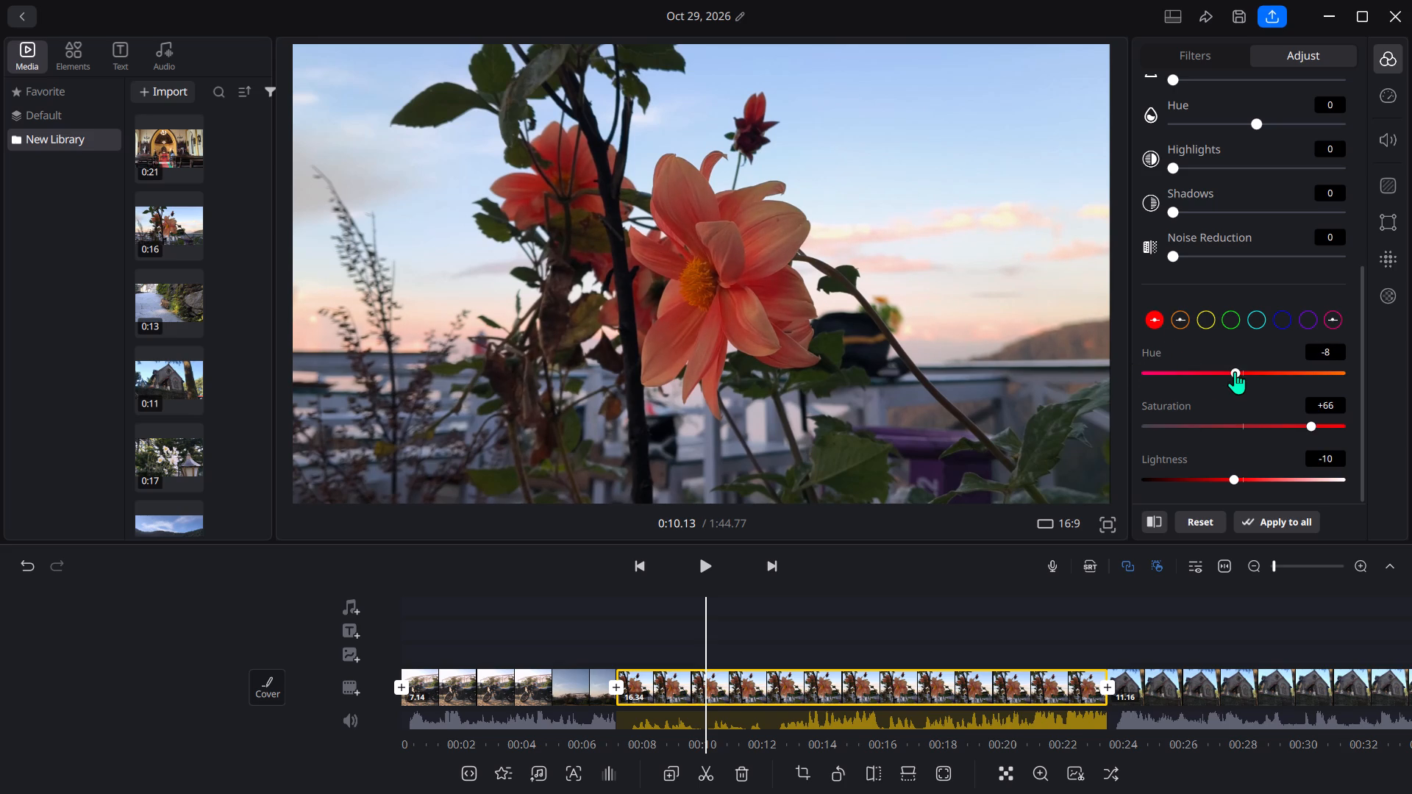
{"action": "left_click_drag", "start_coordinate": [1235, 371], "coordinate": [1249, 371]}
{"action": "left_click_drag", "start_coordinate": [1249, 371], "coordinate": [1274, 362]}
{"action": "left_click_drag", "start_coordinate": [1274, 362], "coordinate": [1236, 364]}
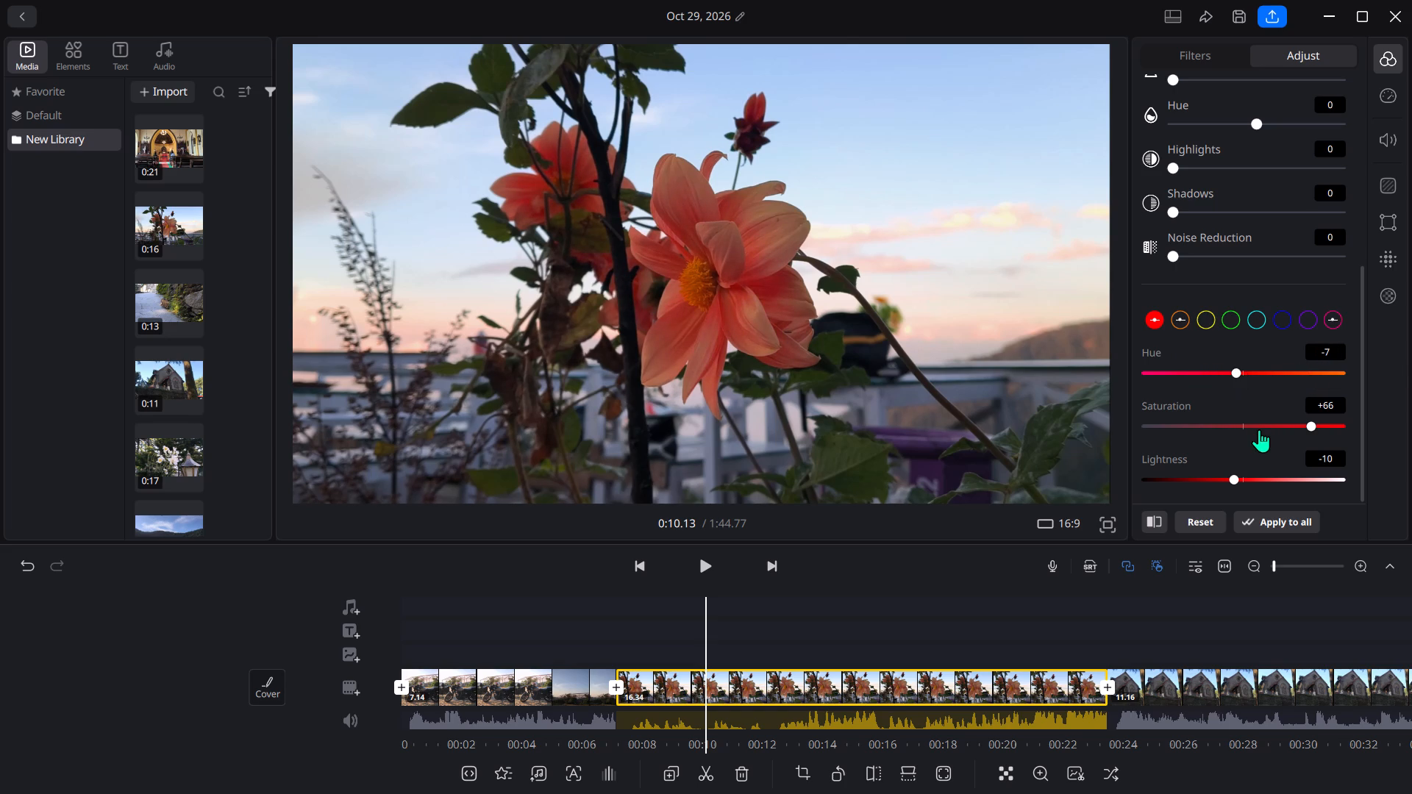
{"action": "left_click_drag", "start_coordinate": [1309, 426], "coordinate": [1274, 424]}
{"action": "left_click_drag", "start_coordinate": [1274, 424], "coordinate": [1345, 435]}
{"action": "left_click_drag", "start_coordinate": [1345, 435], "coordinate": [1332, 426]}
{"action": "left_click_drag", "start_coordinate": [1332, 426], "coordinate": [1333, 426]}
{"action": "left_click_drag", "start_coordinate": [1230, 471], "coordinate": [1274, 471]}
{"action": "left_click_drag", "start_coordinate": [1274, 471], "coordinate": [1229, 478]}
{"action": "scroll", "coordinate": [961, 384], "scroll_direction": "up", "scroll_amount": 1}
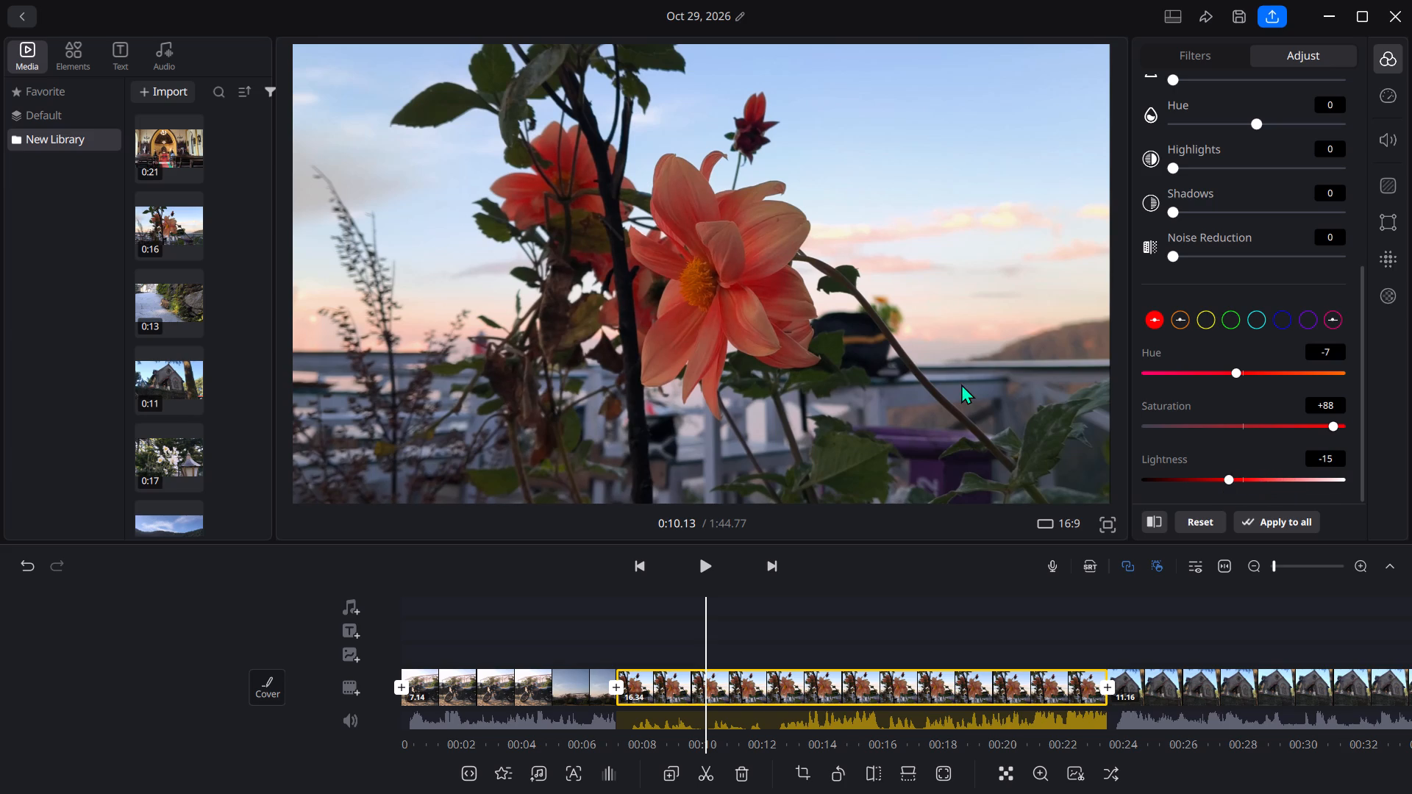
{"action": "scroll", "coordinate": [961, 384], "scroll_direction": "up", "scroll_amount": 1}
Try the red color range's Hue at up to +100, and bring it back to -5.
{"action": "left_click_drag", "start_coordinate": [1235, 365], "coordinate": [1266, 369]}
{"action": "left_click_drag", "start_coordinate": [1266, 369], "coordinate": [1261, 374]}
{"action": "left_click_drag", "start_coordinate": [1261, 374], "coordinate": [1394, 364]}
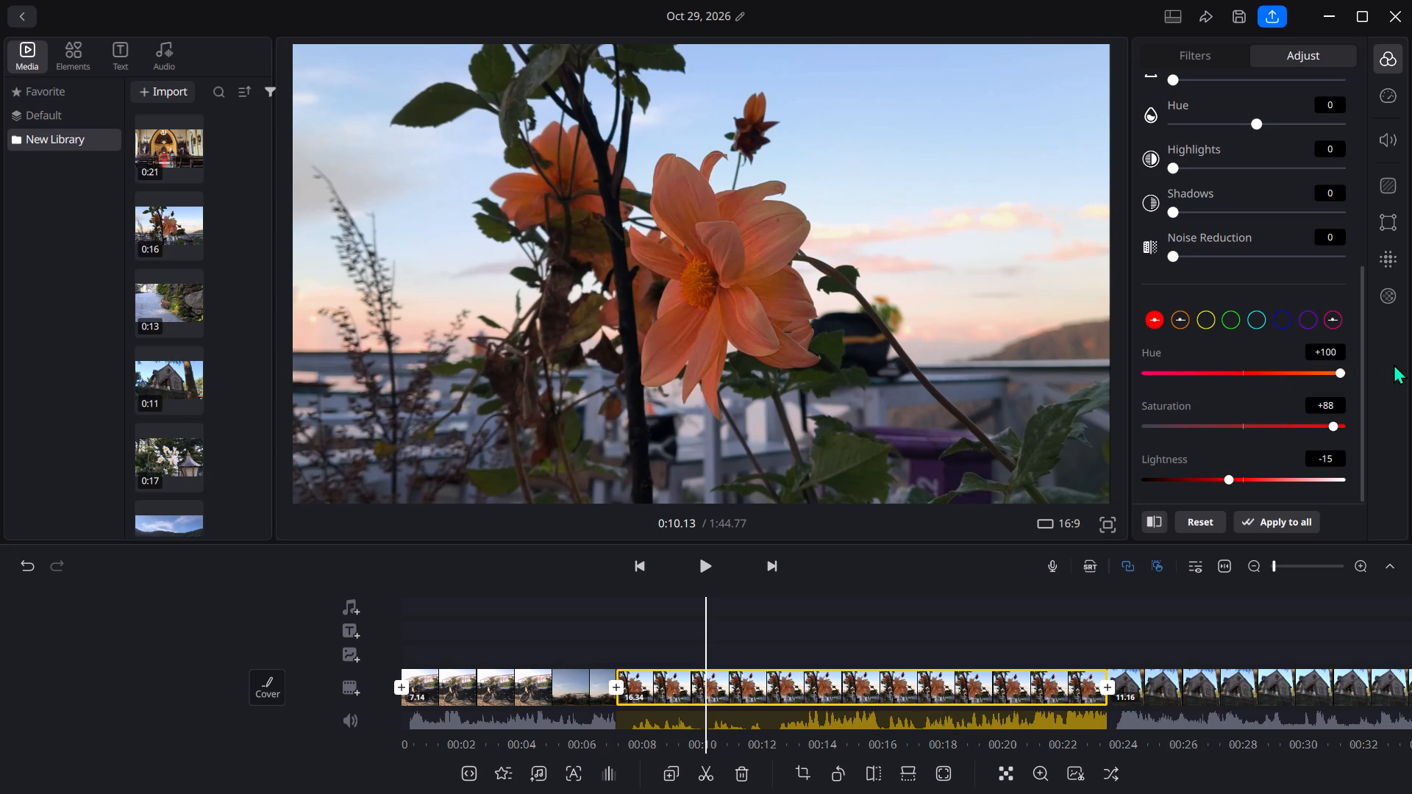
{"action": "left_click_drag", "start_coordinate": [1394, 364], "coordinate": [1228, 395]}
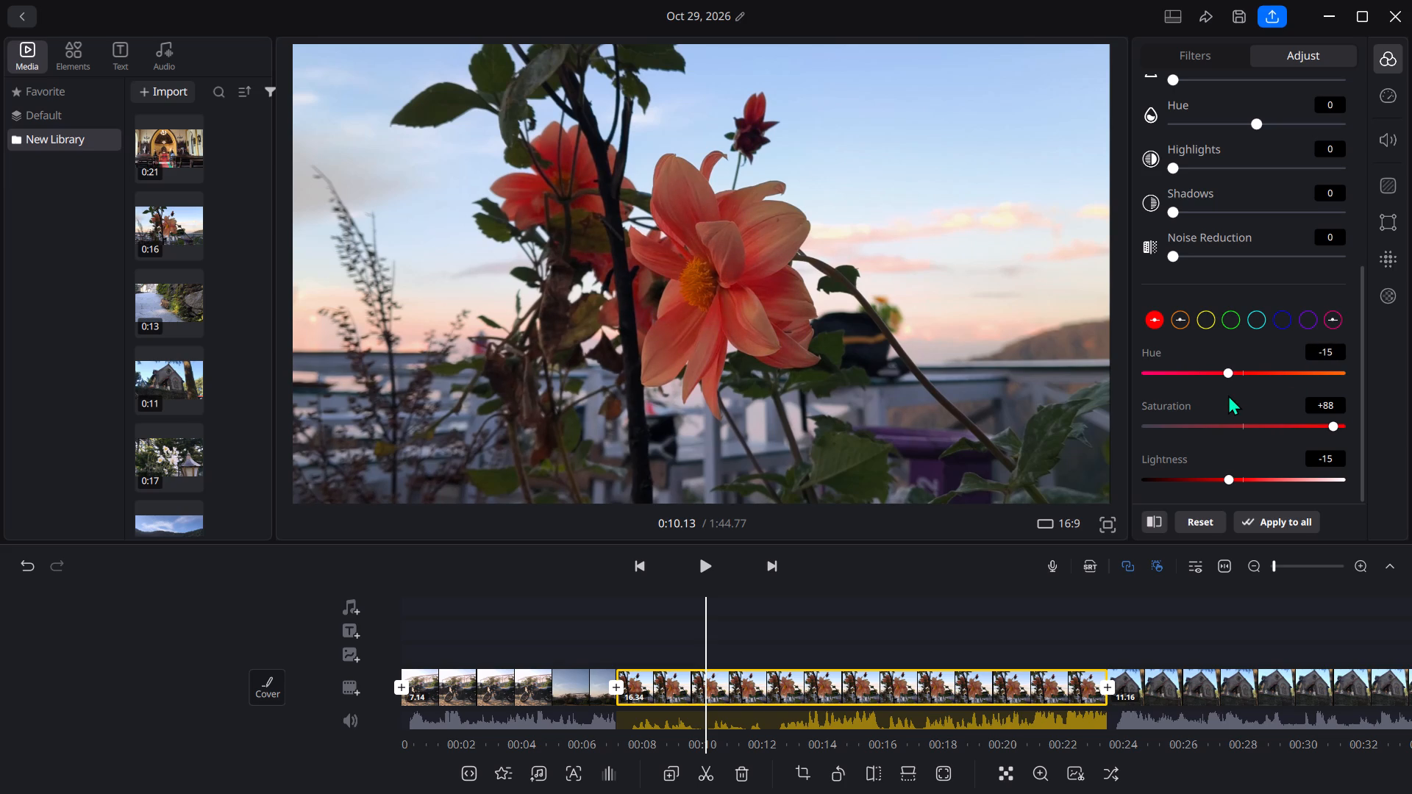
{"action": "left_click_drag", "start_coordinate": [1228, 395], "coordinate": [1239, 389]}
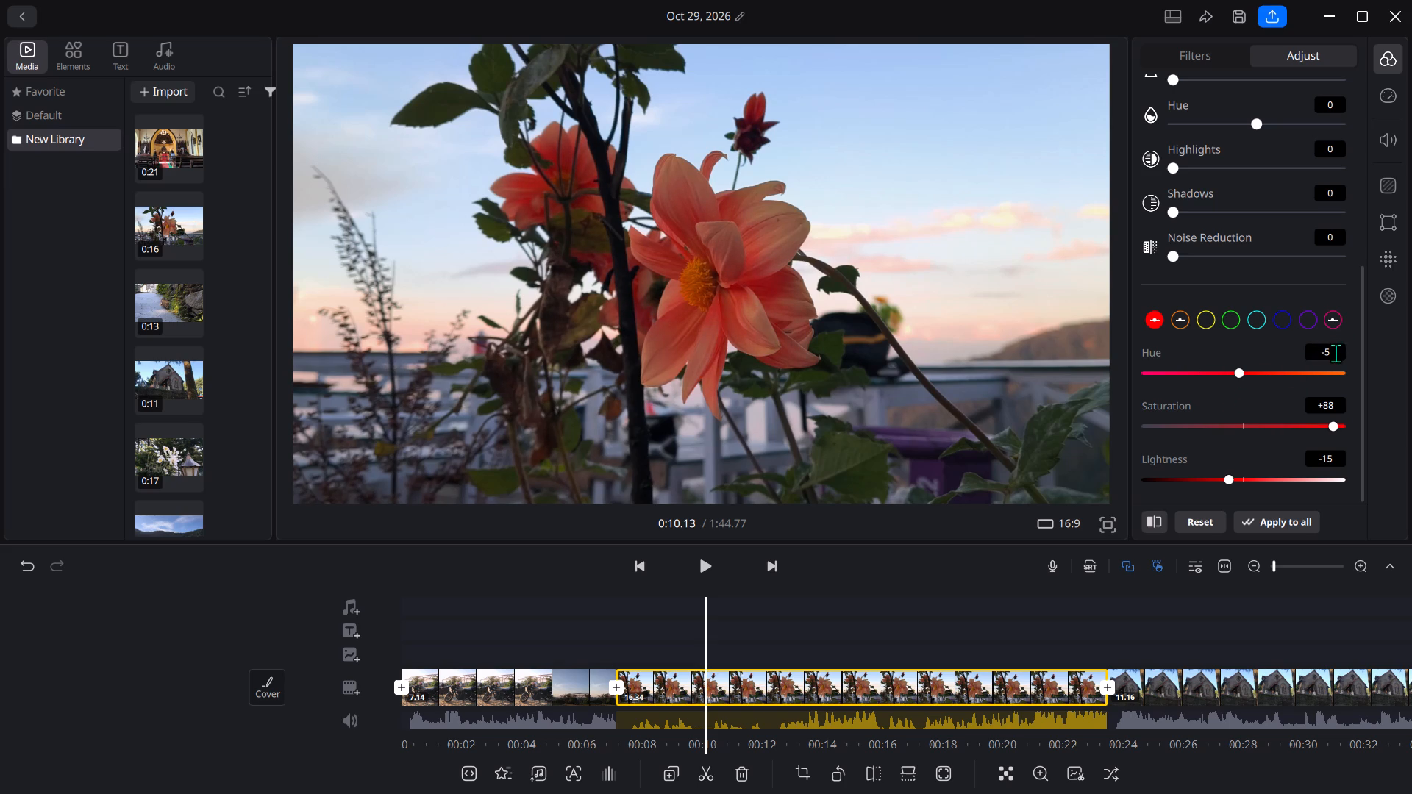
Try an exact Hue of +20 for the red color range, and replace it with -20.
{"action": "left_click", "coordinate": [1336, 353]}
{"action": "key", "text": "BackSpace"}
{"action": "type", "text": "20"}
{"action": "key", "text": "Return"}
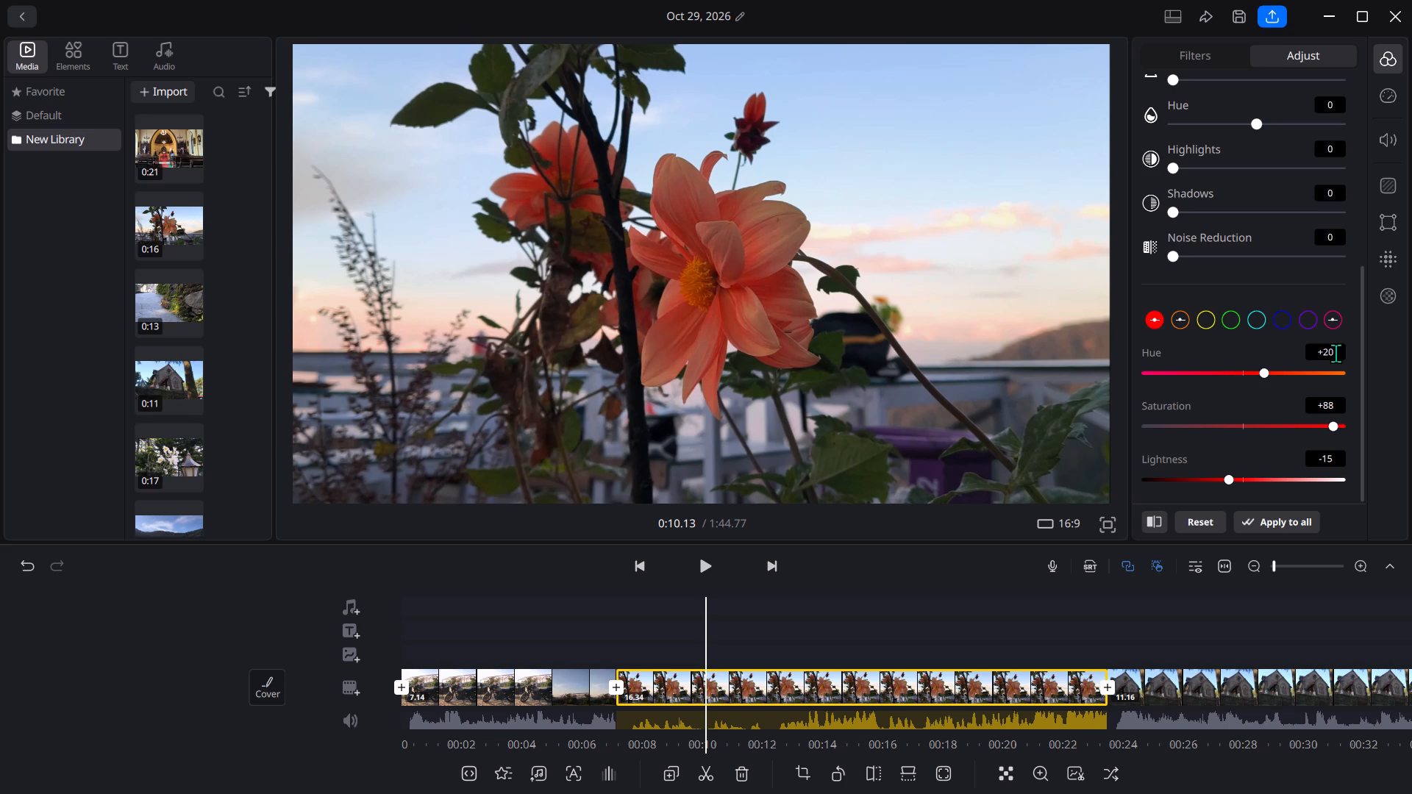
{"action": "left_click", "coordinate": [1336, 353]}
{"action": "key", "text": "BackSpace"}
{"action": "key", "text": "BackSpace"}
{"action": "type", "text": "-20"}
{"action": "key", "text": "Return"}
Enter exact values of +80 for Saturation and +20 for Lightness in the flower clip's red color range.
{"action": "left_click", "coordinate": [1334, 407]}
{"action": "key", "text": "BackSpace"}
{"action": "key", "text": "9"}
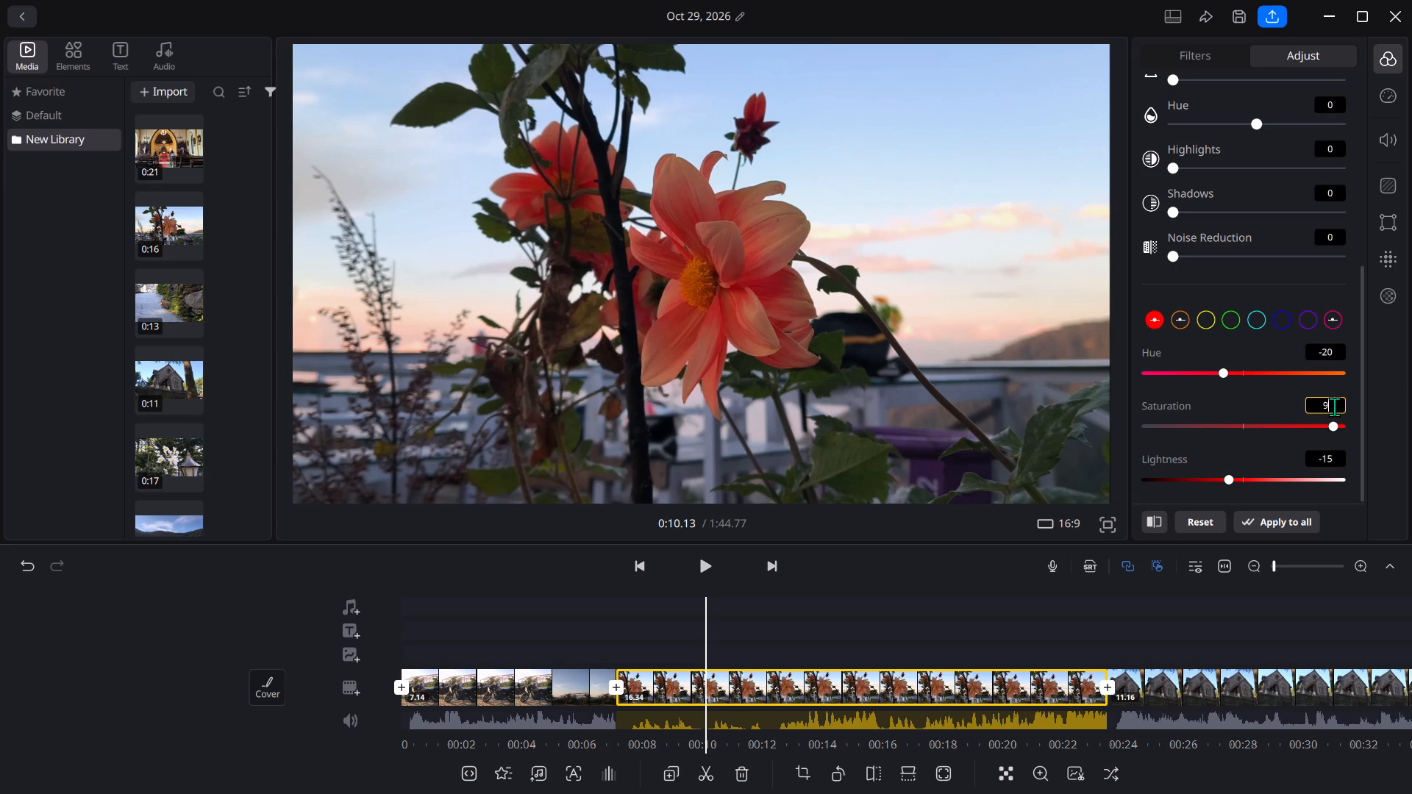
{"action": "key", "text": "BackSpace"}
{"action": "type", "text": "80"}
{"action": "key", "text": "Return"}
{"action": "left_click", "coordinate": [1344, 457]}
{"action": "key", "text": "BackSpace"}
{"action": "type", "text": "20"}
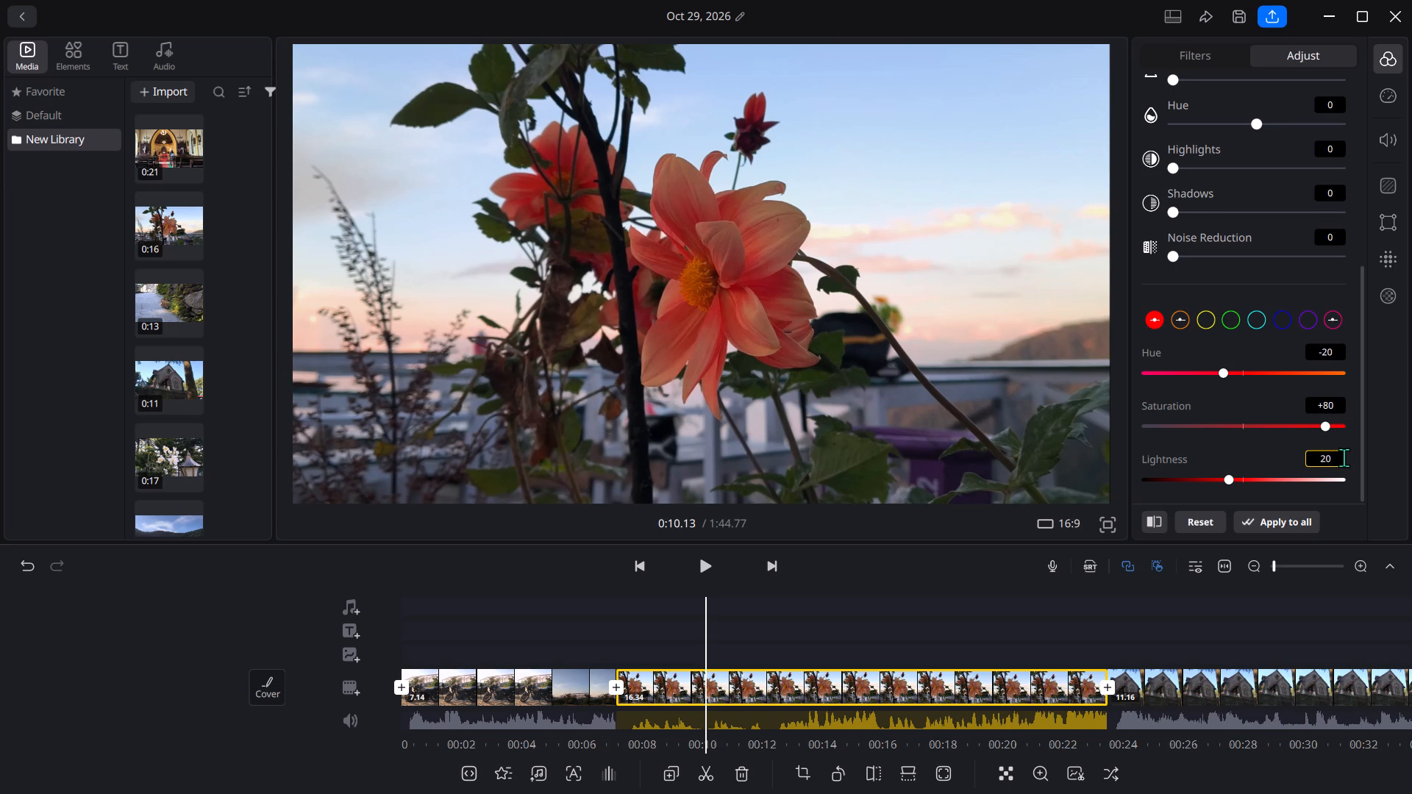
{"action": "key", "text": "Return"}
Lower the red color range's Lightness to -74 and set its Saturation to +81.
{"action": "left_click_drag", "start_coordinate": [1263, 471], "coordinate": [1179, 476]}
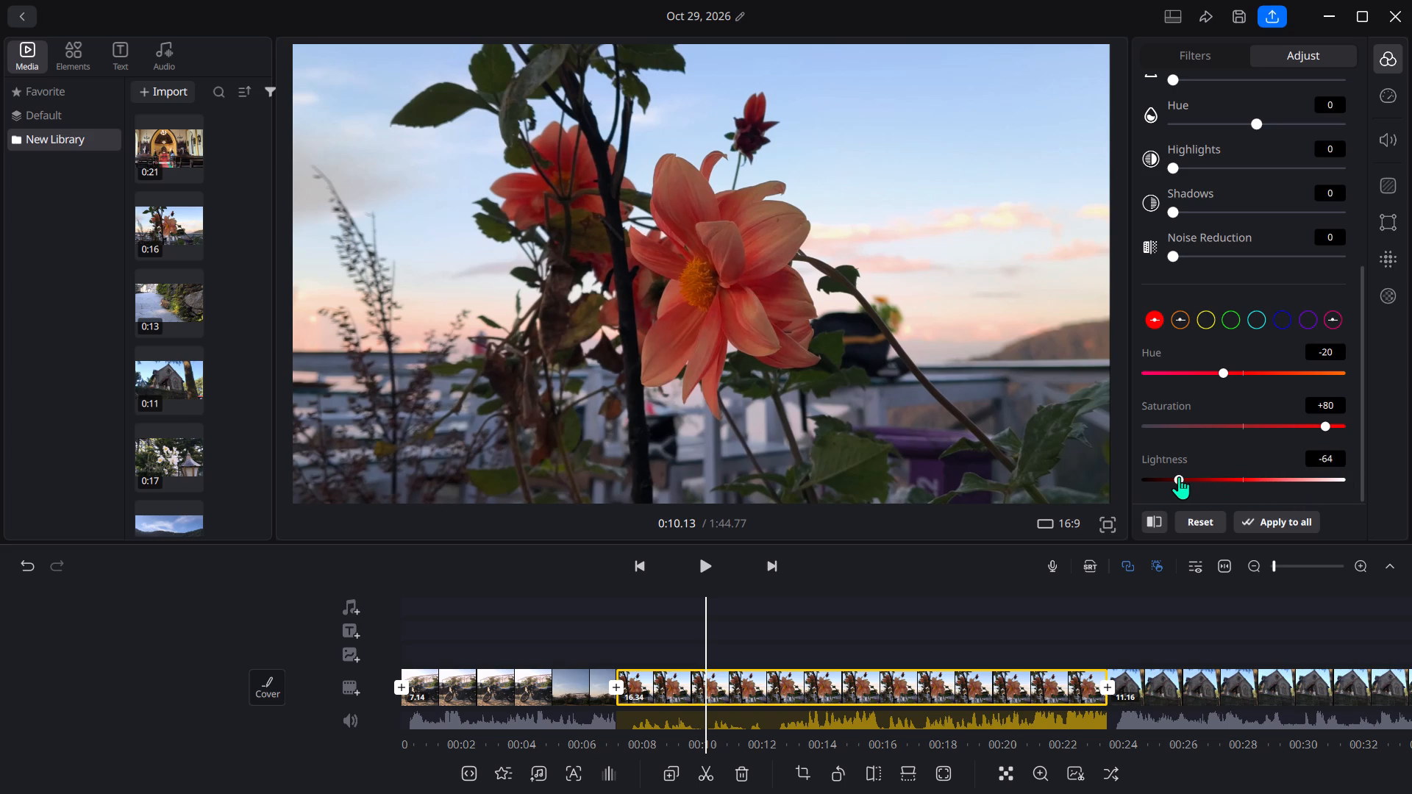
{"action": "left_click_drag", "start_coordinate": [1179, 476], "coordinate": [1168, 475]}
{"action": "left_click", "coordinate": [1322, 430]}
Shift the red color range's Hue toward orange, trying up to +91 and settling on +32.
{"action": "left_click_drag", "start_coordinate": [1224, 373], "coordinate": [1336, 373]}
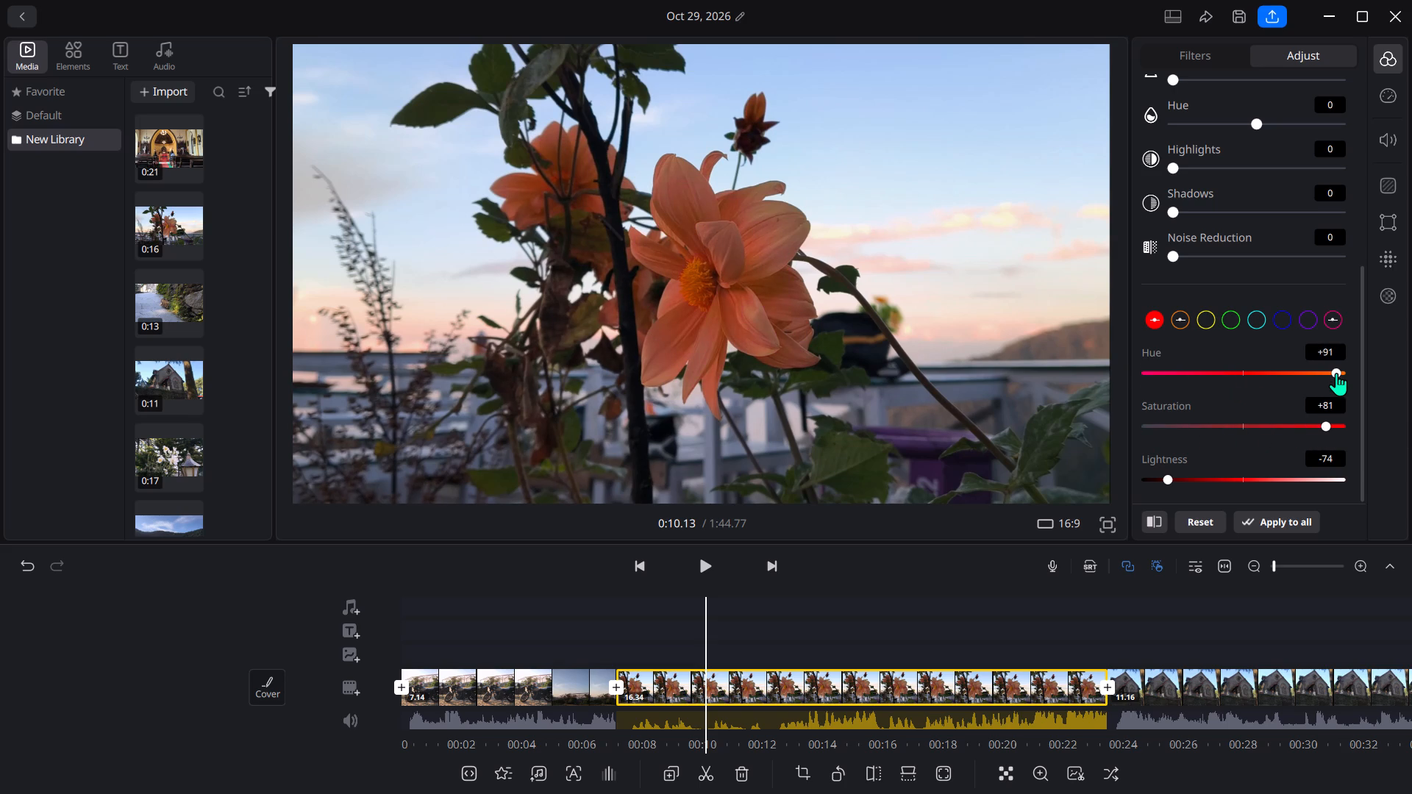
{"action": "left_click_drag", "start_coordinate": [1336, 373], "coordinate": [1332, 368]}
{"action": "left_click_drag", "start_coordinate": [1332, 368], "coordinate": [1302, 368]}
{"action": "left_click_drag", "start_coordinate": [1302, 368], "coordinate": [1276, 368]}
Adjust the flower clip's cyan color range to Hue +100, Saturation +43 and Lightness -14.
{"action": "left_click", "coordinate": [1261, 319]}
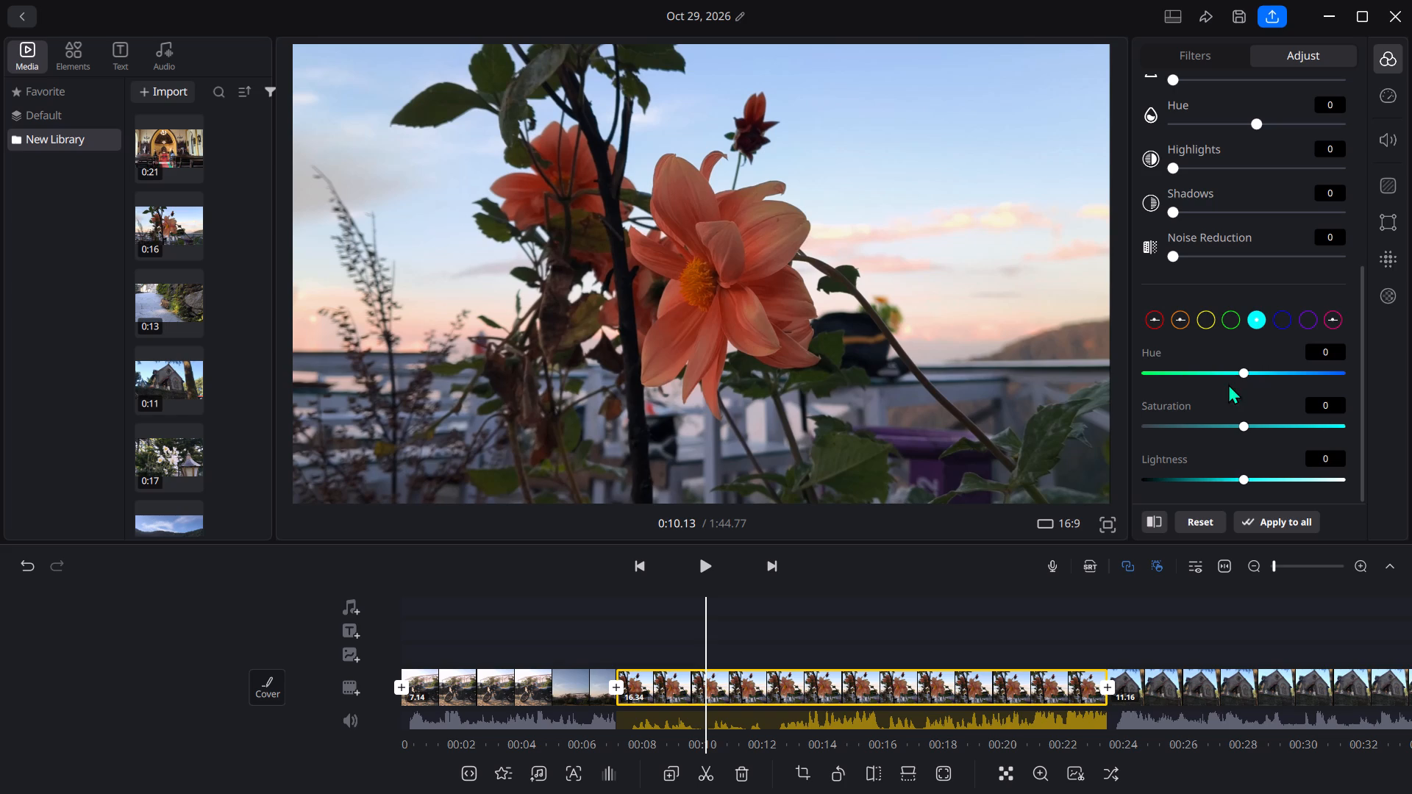
{"action": "left_click_drag", "start_coordinate": [1244, 372], "coordinate": [1331, 376]}
{"action": "left_click_drag", "start_coordinate": [1331, 376], "coordinate": [1349, 376]}
{"action": "left_click_drag", "start_coordinate": [1241, 424], "coordinate": [1329, 419]}
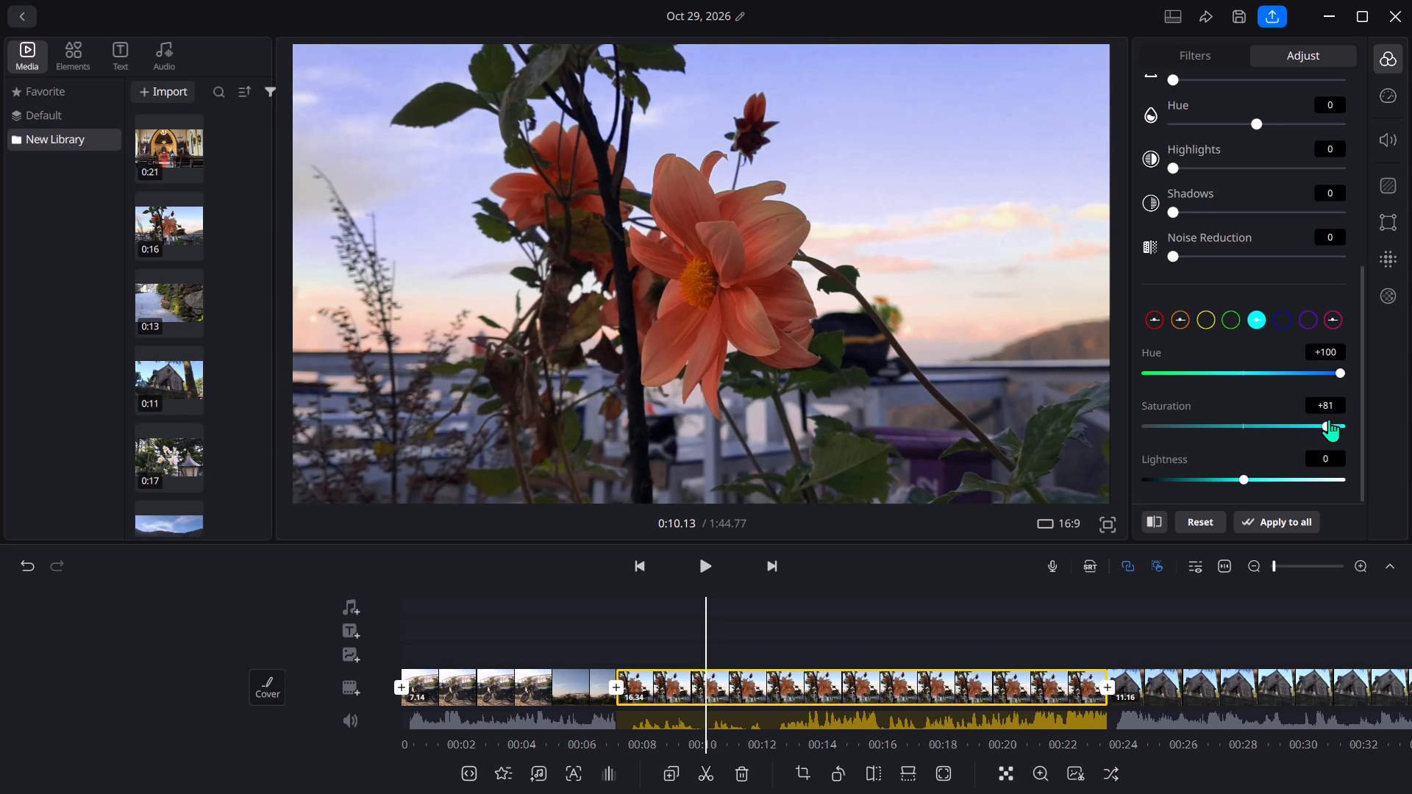
{"action": "left_click_drag", "start_coordinate": [1329, 419], "coordinate": [1243, 415]}
{"action": "left_click_drag", "start_coordinate": [1243, 415], "coordinate": [1288, 410]}
{"action": "left_click_drag", "start_coordinate": [1247, 476], "coordinate": [1211, 474]}
{"action": "left_click_drag", "start_coordinate": [1211, 474], "coordinate": [1204, 474]}
{"action": "left_click_drag", "start_coordinate": [1204, 474], "coordinate": [1230, 479]}
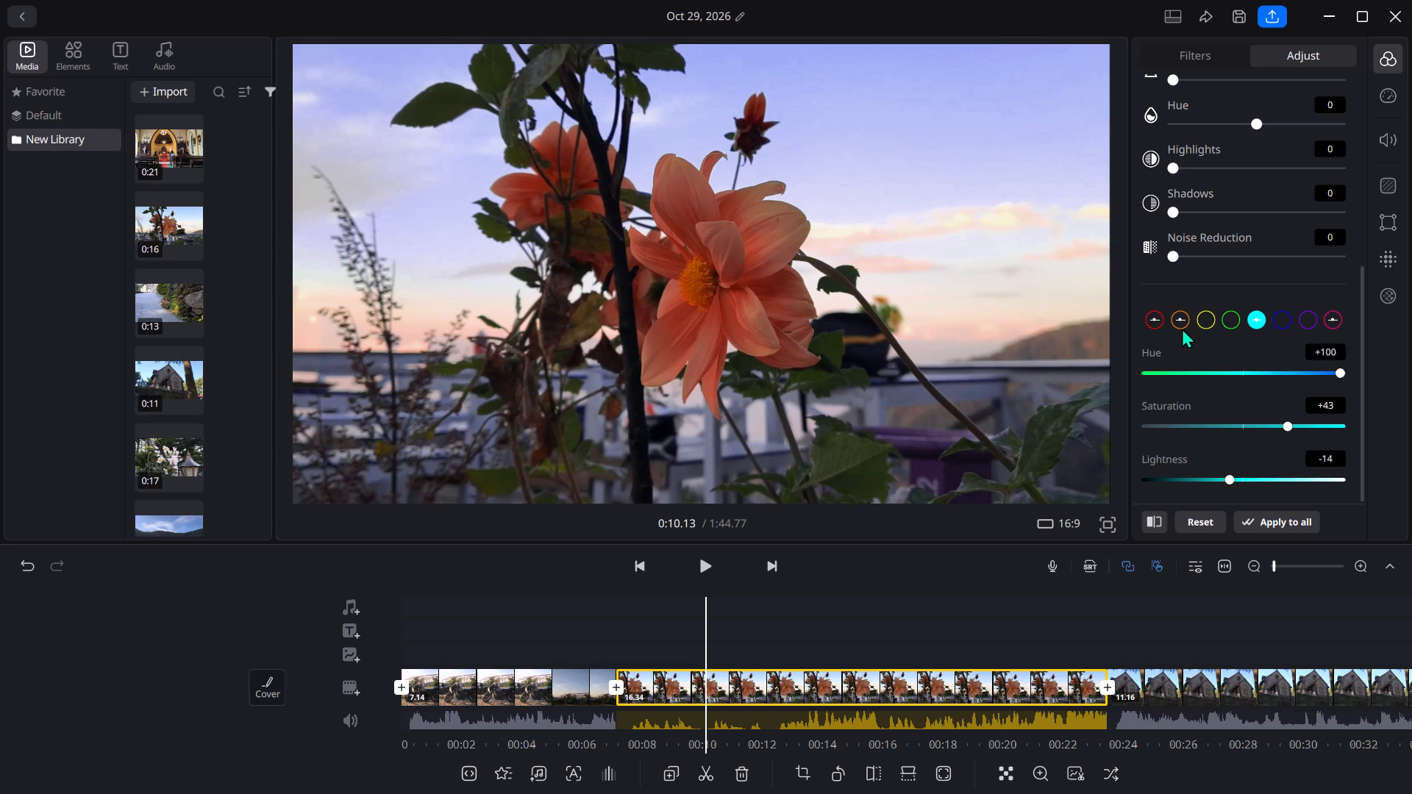
Try the orange color range's Hue at values between -82 and +68, and settle on -73.
{"action": "left_click", "coordinate": [1178, 323]}
{"action": "left_click_drag", "start_coordinate": [1185, 371], "coordinate": [1156, 371]}
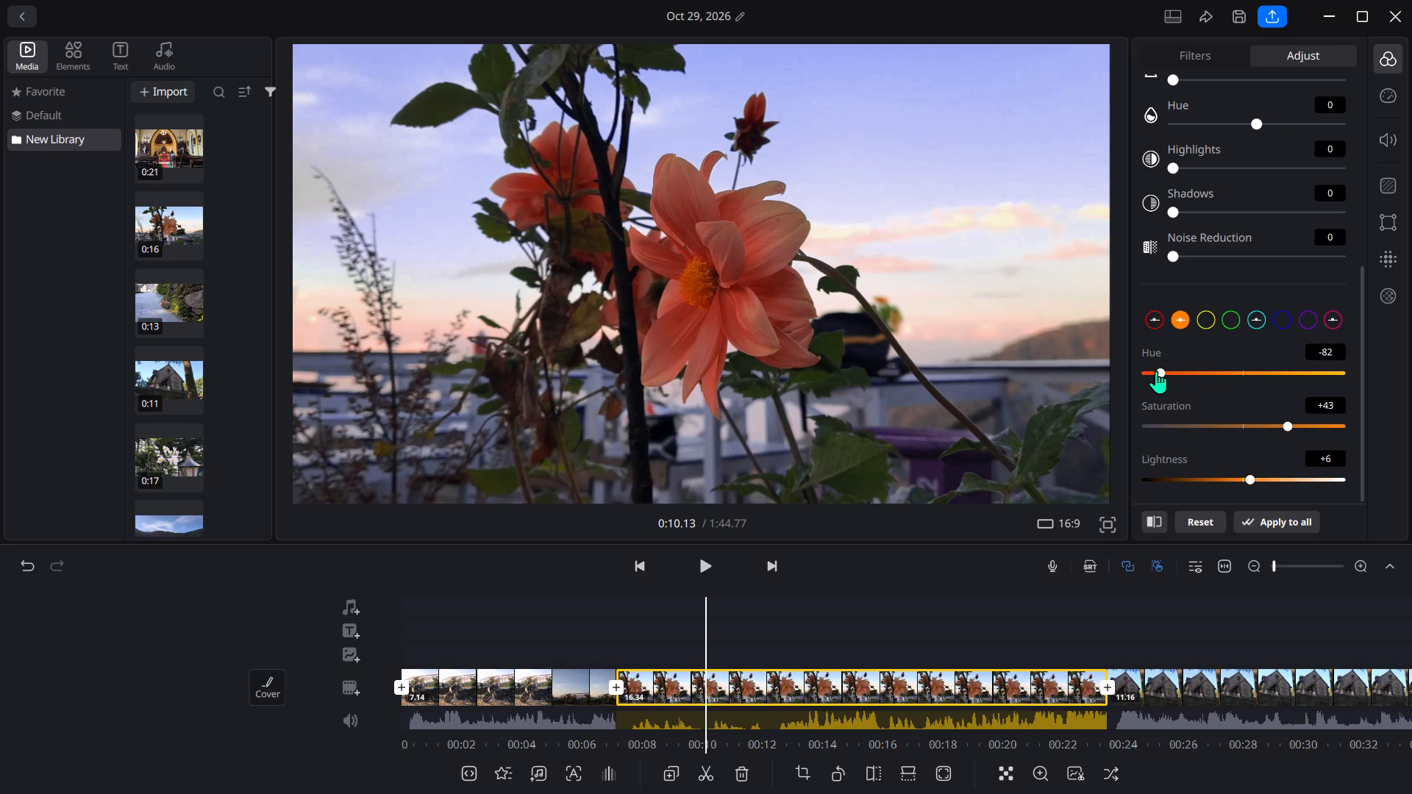
{"action": "left_click_drag", "start_coordinate": [1156, 371], "coordinate": [1261, 379]}
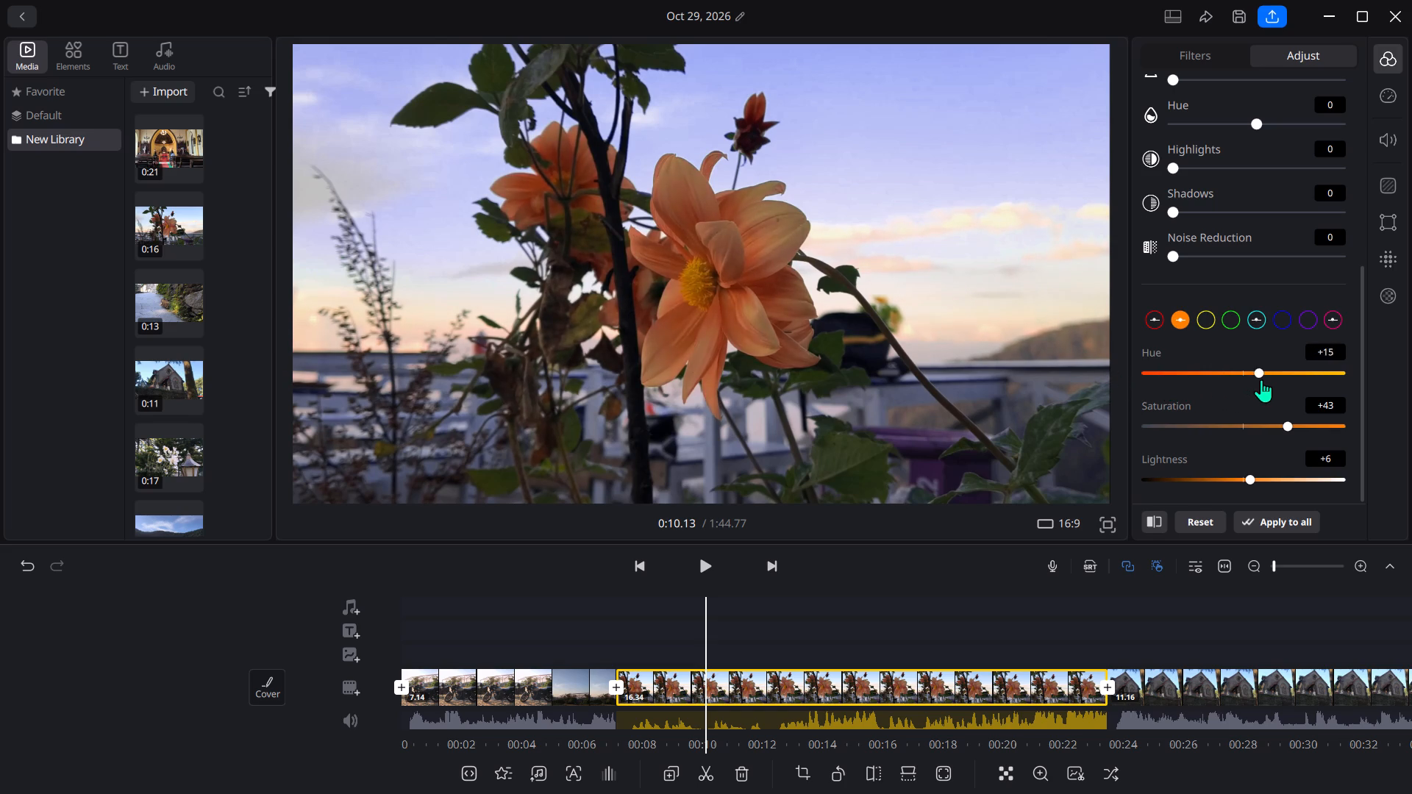
{"action": "left_click_drag", "start_coordinate": [1261, 379], "coordinate": [1233, 380]}
{"action": "left_click_drag", "start_coordinate": [1233, 380], "coordinate": [1221, 379]}
{"action": "left_click_drag", "start_coordinate": [1228, 364], "coordinate": [1201, 377]}
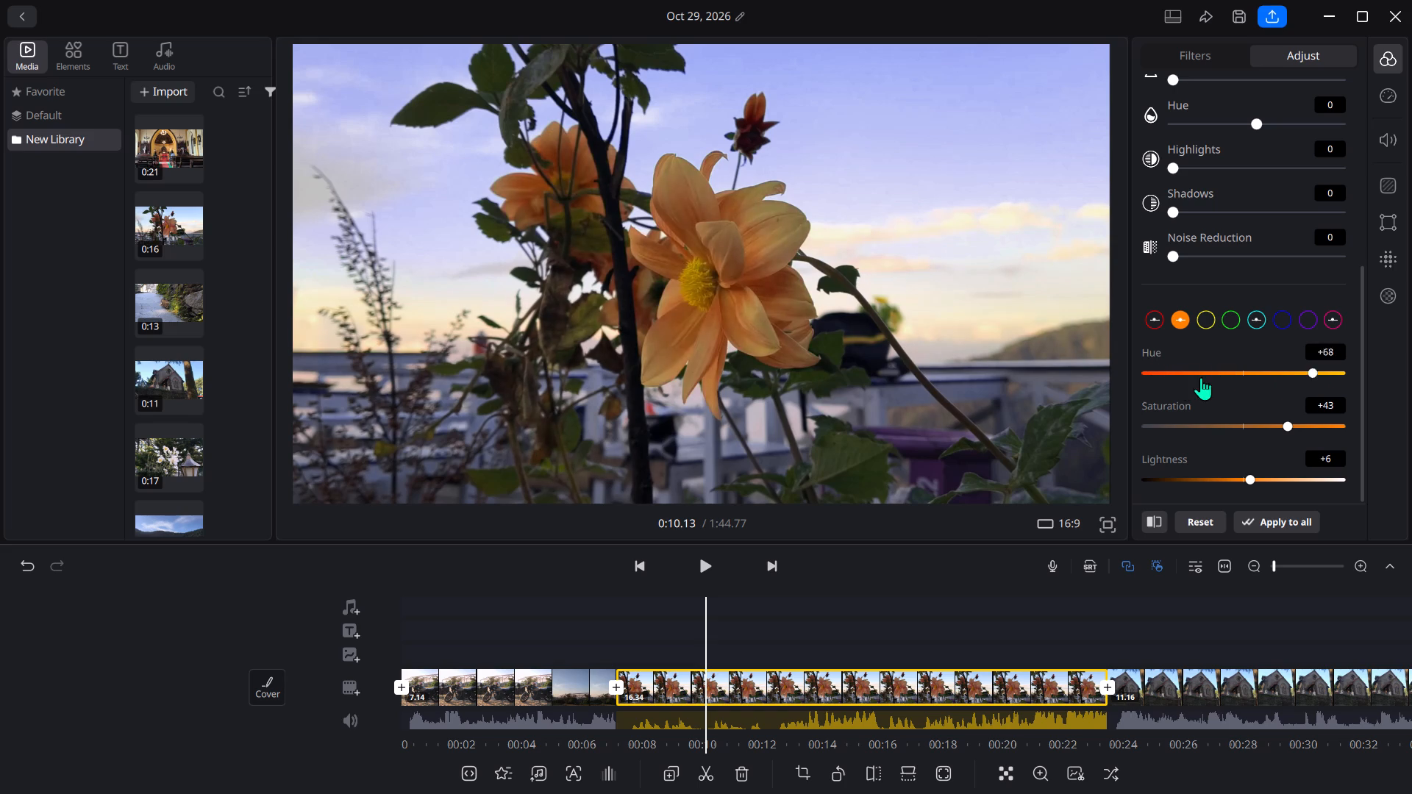
{"action": "left_click_drag", "start_coordinate": [1201, 377], "coordinate": [1162, 377]}
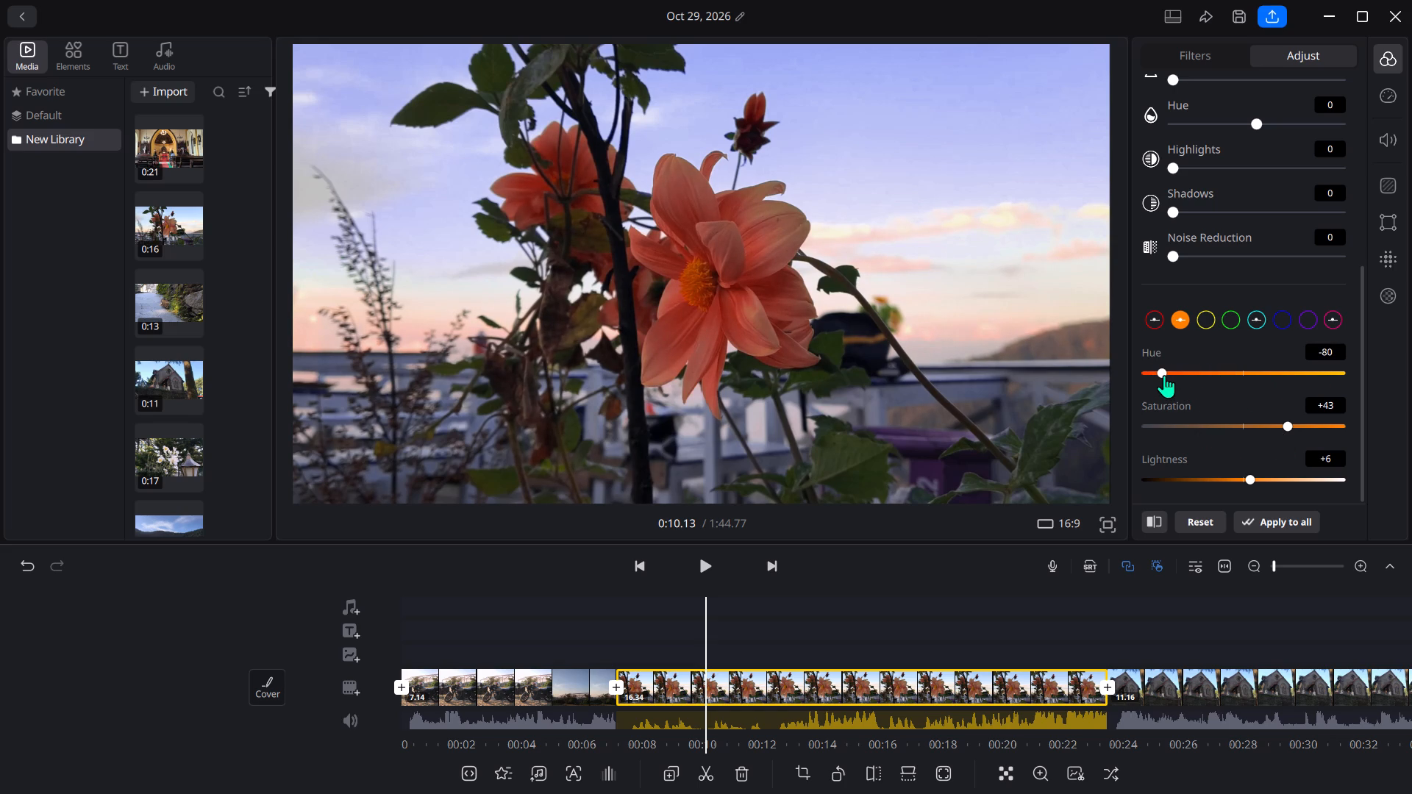
{"action": "left_click", "coordinate": [1164, 375]}
Try the orange color range's Saturation from -44 up to +100, and settle on +85.
{"action": "left_click_drag", "start_coordinate": [1285, 427], "coordinate": [1199, 417]}
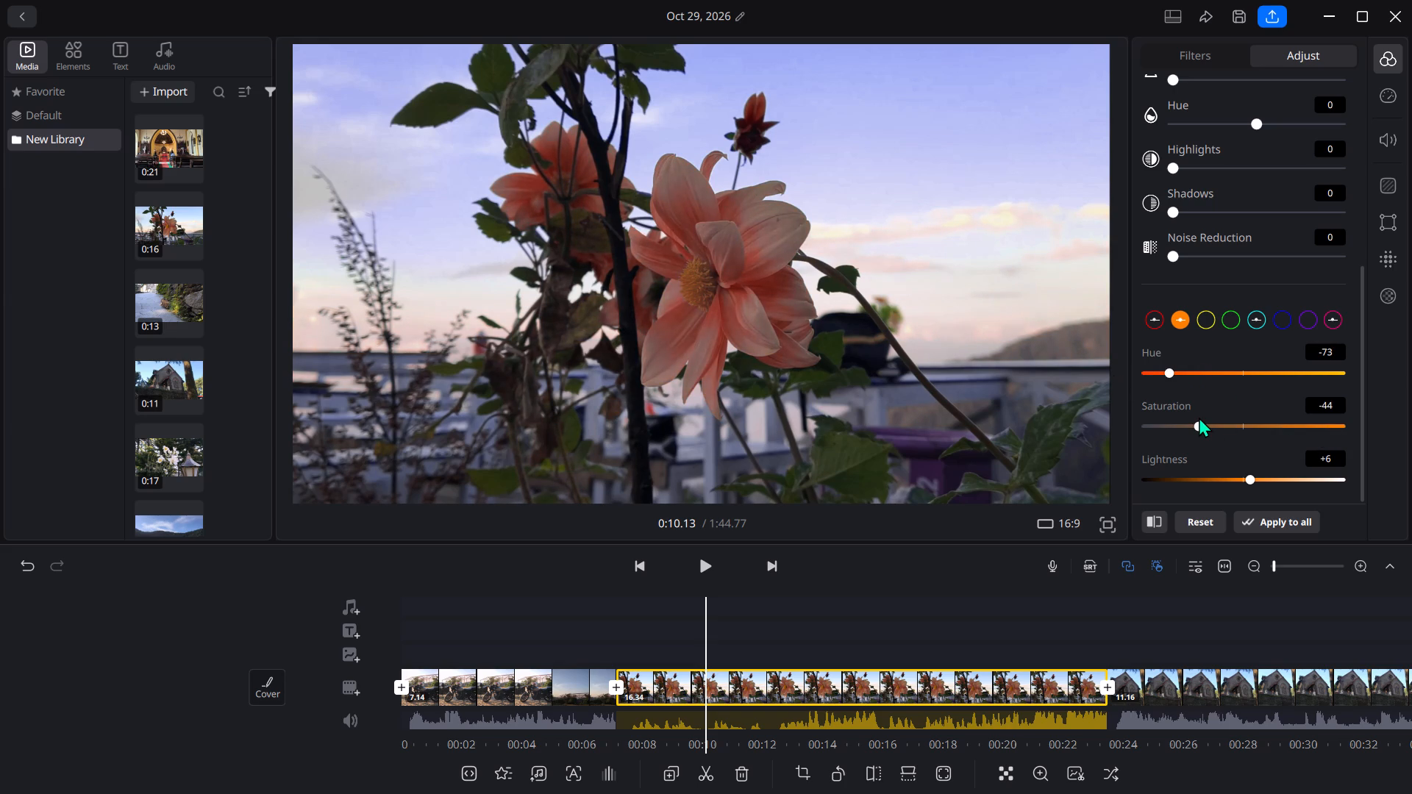
{"action": "left_click_drag", "start_coordinate": [1199, 417], "coordinate": [1319, 410]}
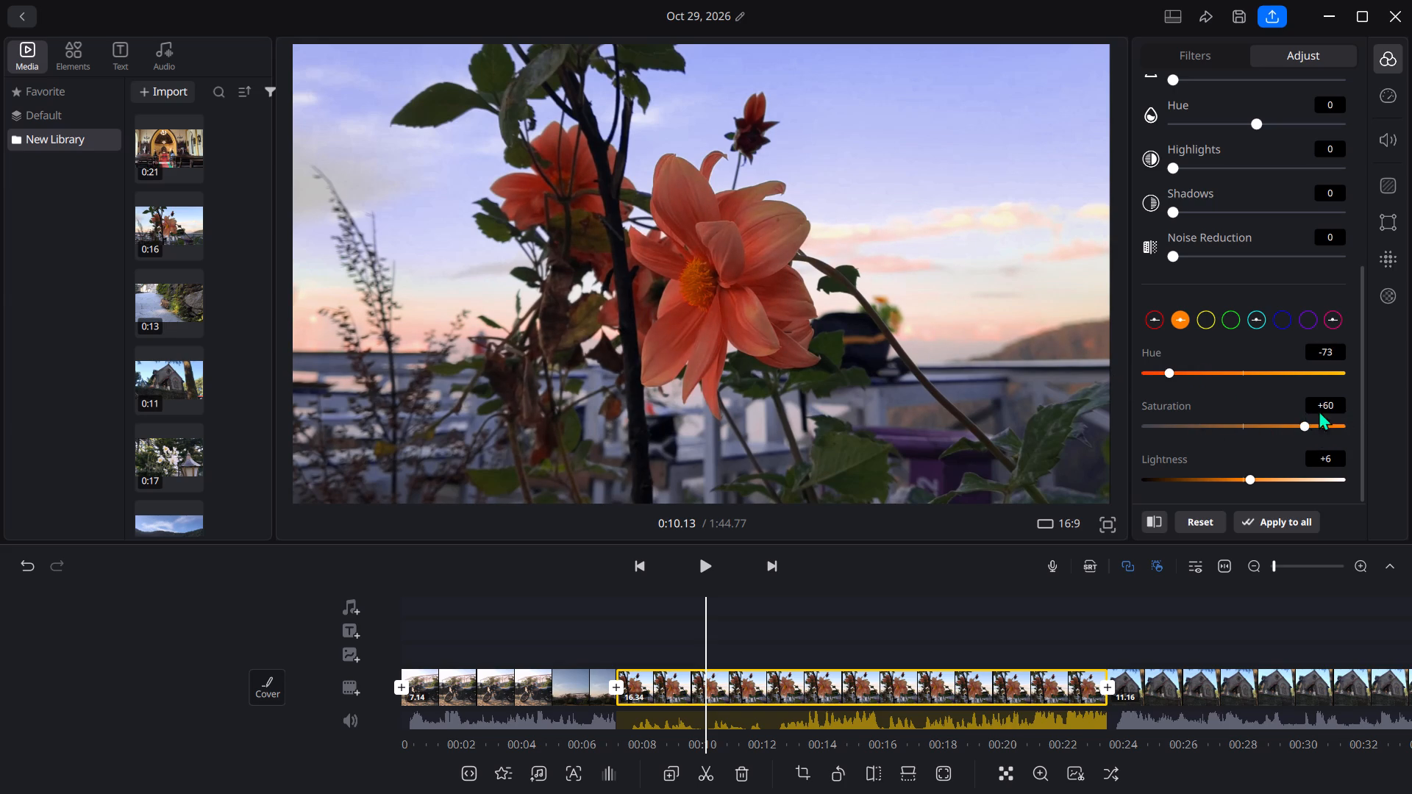
{"action": "left_click_drag", "start_coordinate": [1319, 410], "coordinate": [1361, 421]}
{"action": "left_click_drag", "start_coordinate": [1361, 421], "coordinate": [1334, 424]}
{"action": "left_click_drag", "start_coordinate": [1334, 424], "coordinate": [1330, 424]}
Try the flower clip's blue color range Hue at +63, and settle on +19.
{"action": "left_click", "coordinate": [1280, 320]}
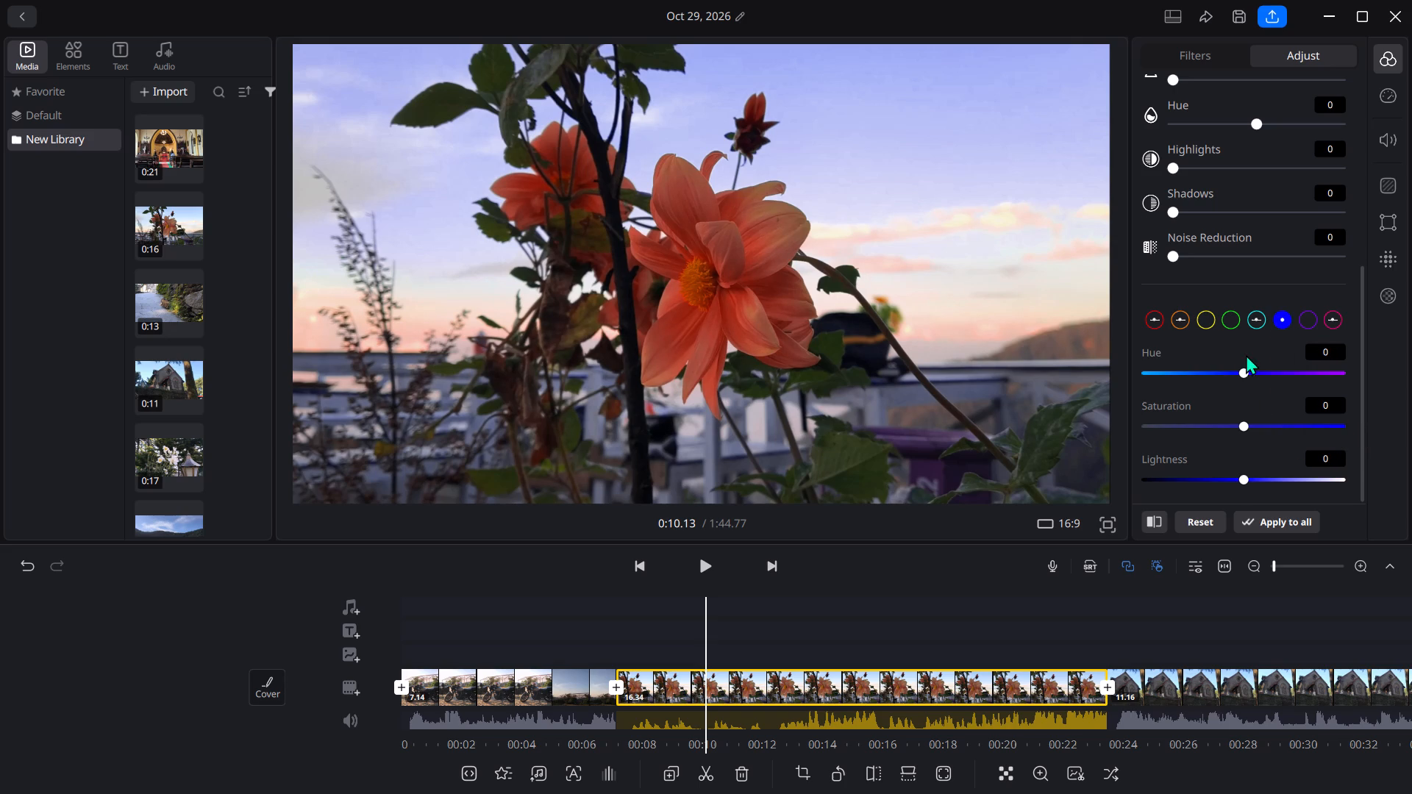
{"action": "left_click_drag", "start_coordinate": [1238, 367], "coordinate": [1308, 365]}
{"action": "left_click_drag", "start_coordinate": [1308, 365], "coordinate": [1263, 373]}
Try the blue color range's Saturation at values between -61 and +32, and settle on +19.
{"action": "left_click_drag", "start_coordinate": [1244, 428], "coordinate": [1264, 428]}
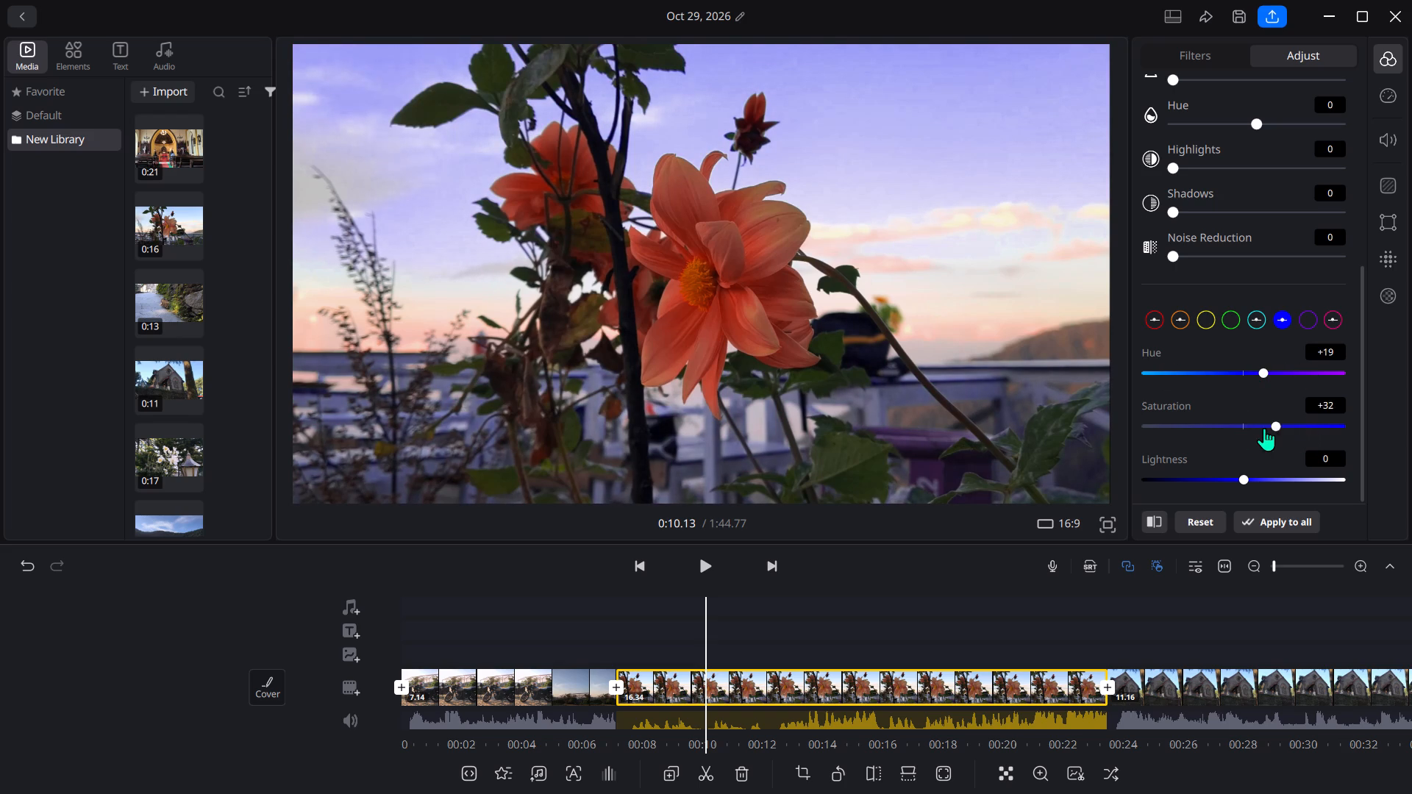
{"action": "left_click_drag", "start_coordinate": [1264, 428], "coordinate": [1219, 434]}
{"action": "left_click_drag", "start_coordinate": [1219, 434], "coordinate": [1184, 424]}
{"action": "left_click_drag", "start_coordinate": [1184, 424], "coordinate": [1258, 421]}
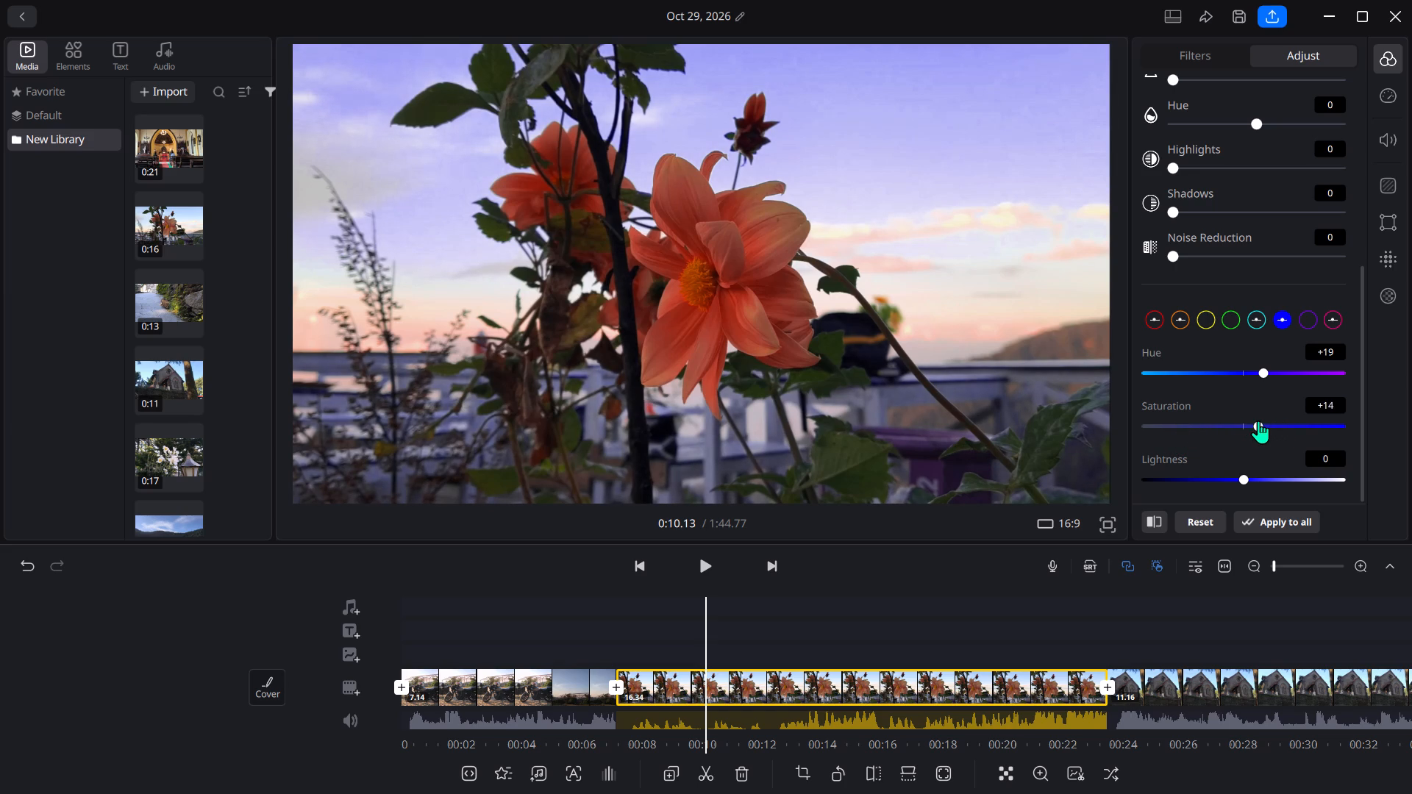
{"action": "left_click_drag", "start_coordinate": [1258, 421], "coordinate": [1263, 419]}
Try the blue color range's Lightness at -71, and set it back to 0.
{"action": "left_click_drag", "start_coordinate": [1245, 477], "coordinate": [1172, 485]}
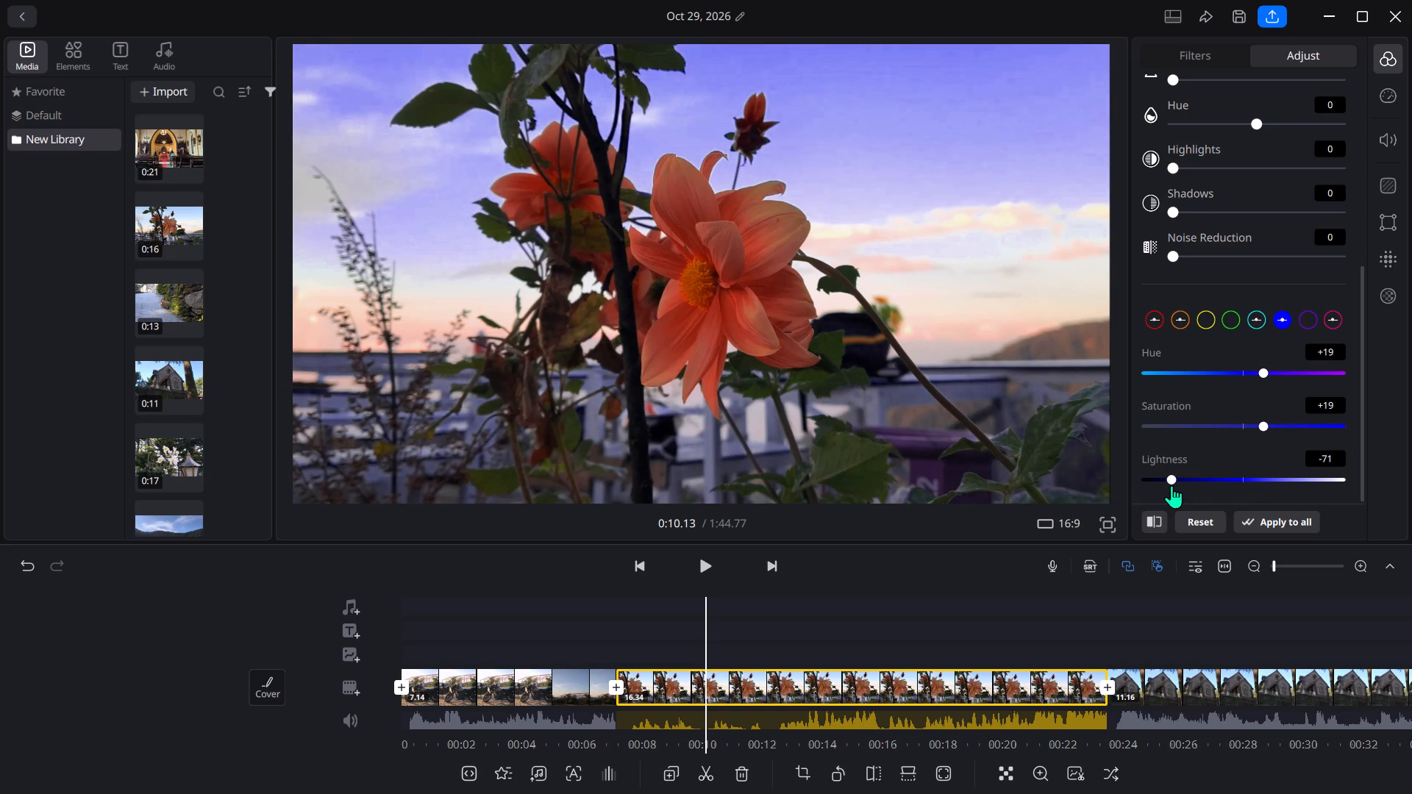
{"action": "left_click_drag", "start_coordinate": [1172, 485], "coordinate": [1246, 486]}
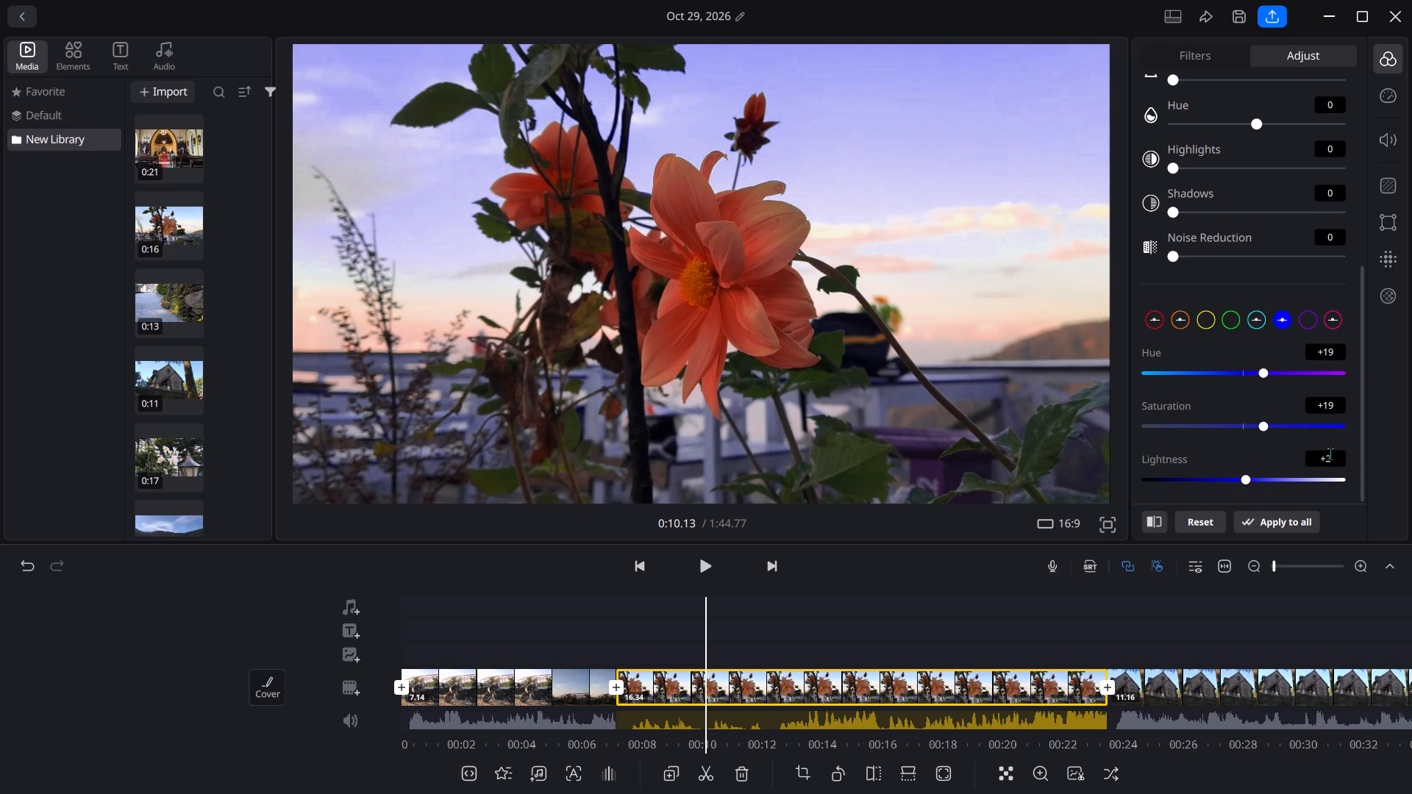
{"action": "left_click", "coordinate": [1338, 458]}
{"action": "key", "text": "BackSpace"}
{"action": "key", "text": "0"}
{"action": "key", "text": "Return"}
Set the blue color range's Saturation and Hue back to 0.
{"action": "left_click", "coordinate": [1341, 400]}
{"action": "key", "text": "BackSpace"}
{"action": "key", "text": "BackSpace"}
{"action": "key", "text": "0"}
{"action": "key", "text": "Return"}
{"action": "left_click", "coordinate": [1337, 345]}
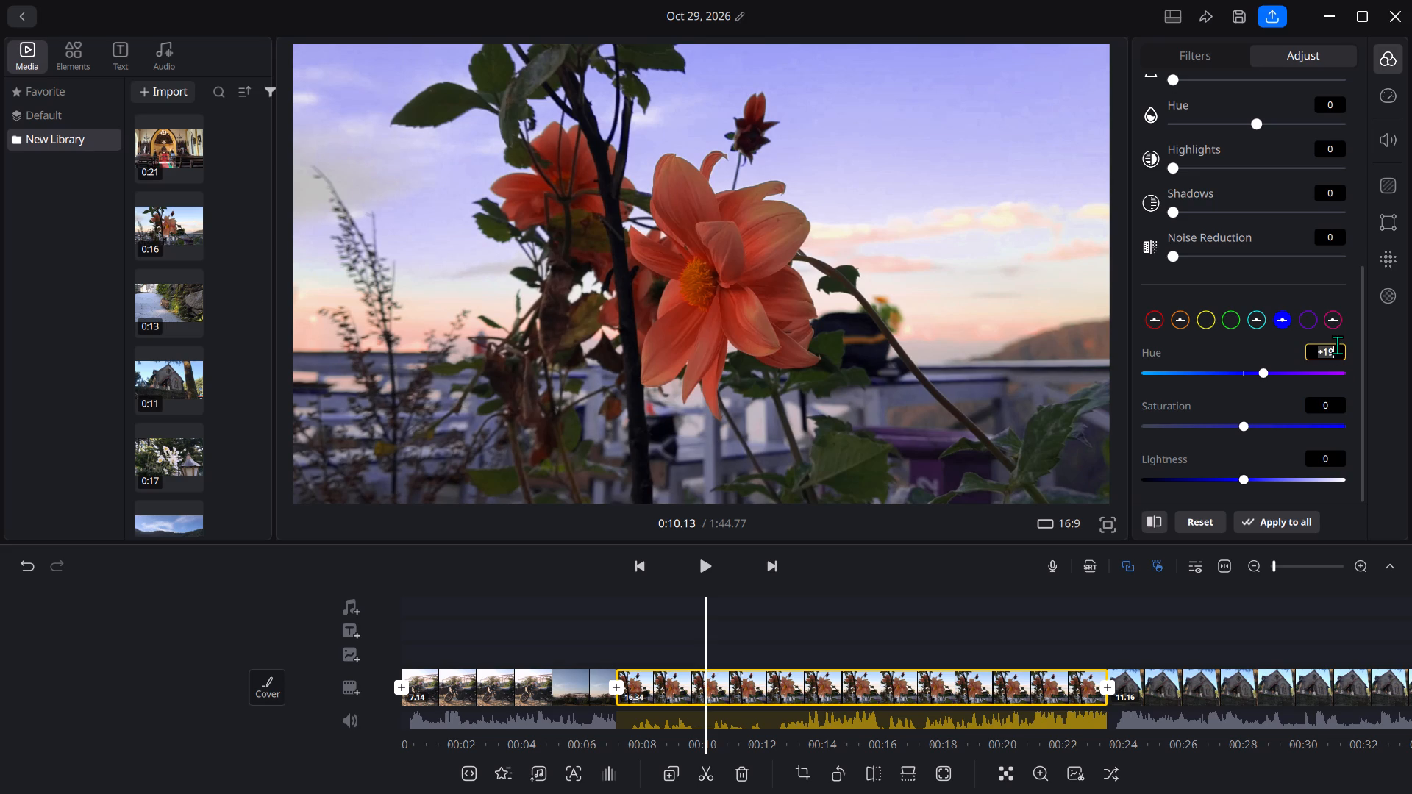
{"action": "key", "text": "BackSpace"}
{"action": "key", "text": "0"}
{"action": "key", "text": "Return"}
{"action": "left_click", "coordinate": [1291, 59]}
Reset the flower clip's red color range to Hue 0, Saturation 0 and Lightness 0.
{"action": "left_click", "coordinate": [1223, 327]}
{"action": "left_click", "coordinate": [1149, 316]}
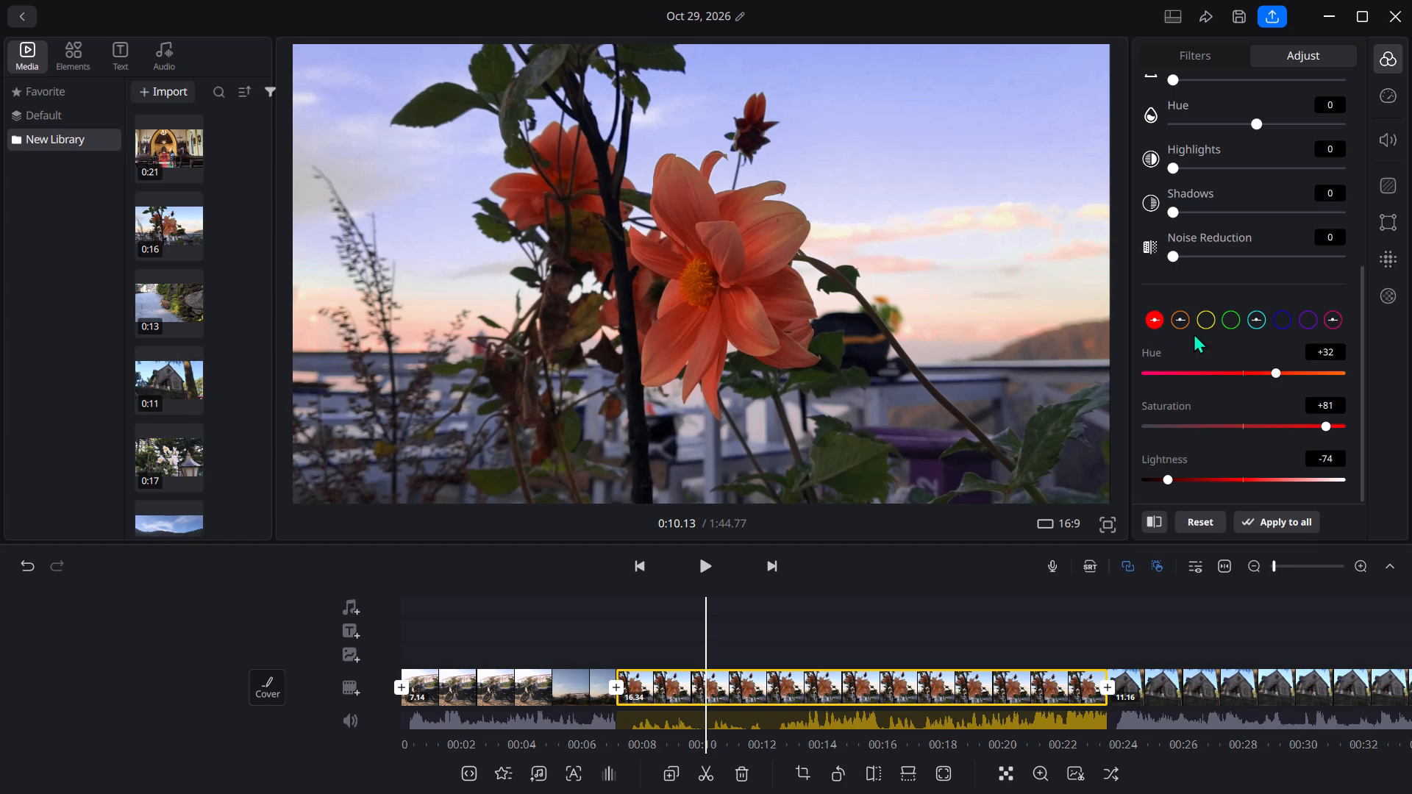
{"action": "left_click", "coordinate": [1332, 354]}
{"action": "key", "text": "BackSpace"}
{"action": "key", "text": "0"}
{"action": "key", "text": "Return"}
{"action": "left_click", "coordinate": [1334, 396]}
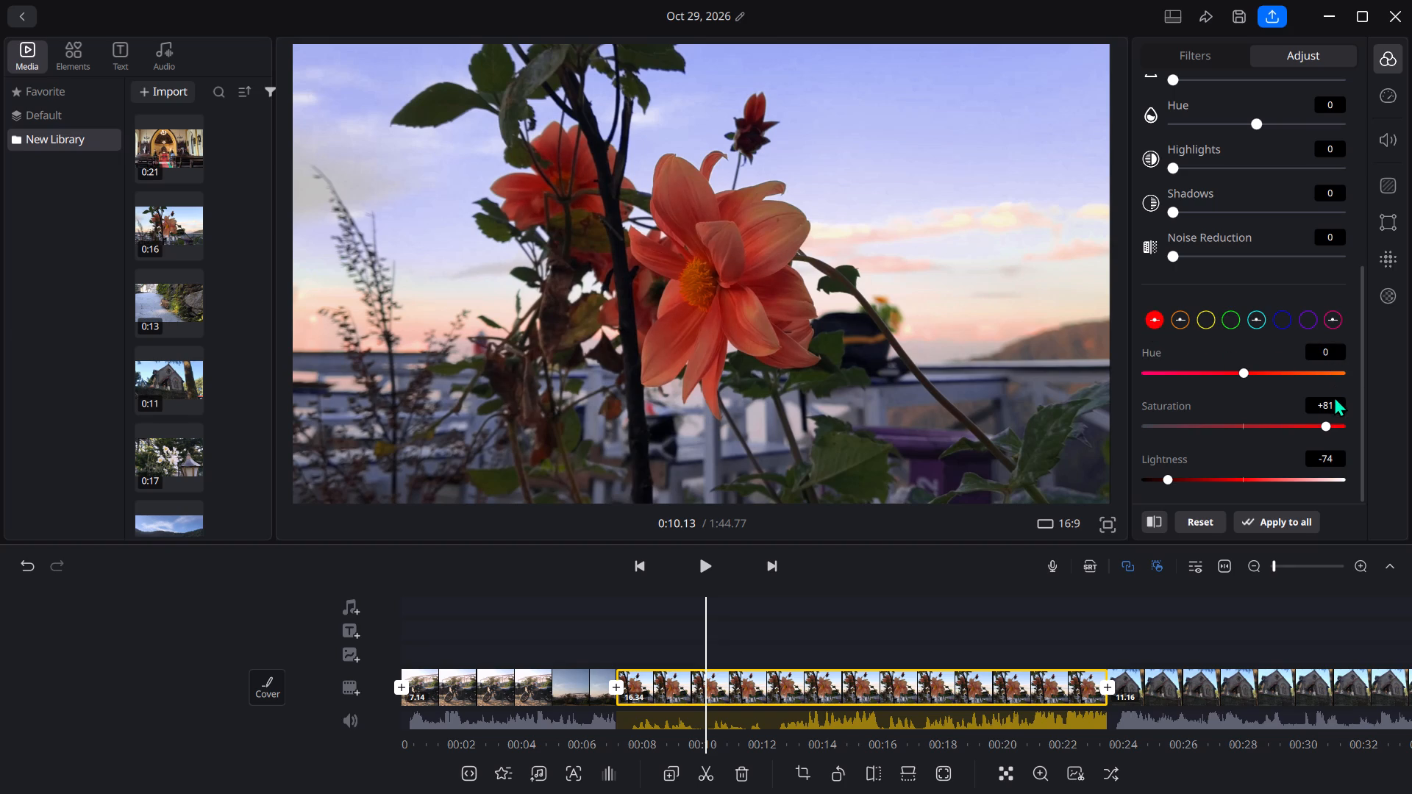
{"action": "left_click", "coordinate": [1336, 413]}
{"action": "left_click", "coordinate": [1338, 402]}
{"action": "key", "text": "BackSpace"}
{"action": "key", "text": "0"}
{"action": "key", "text": "Return"}
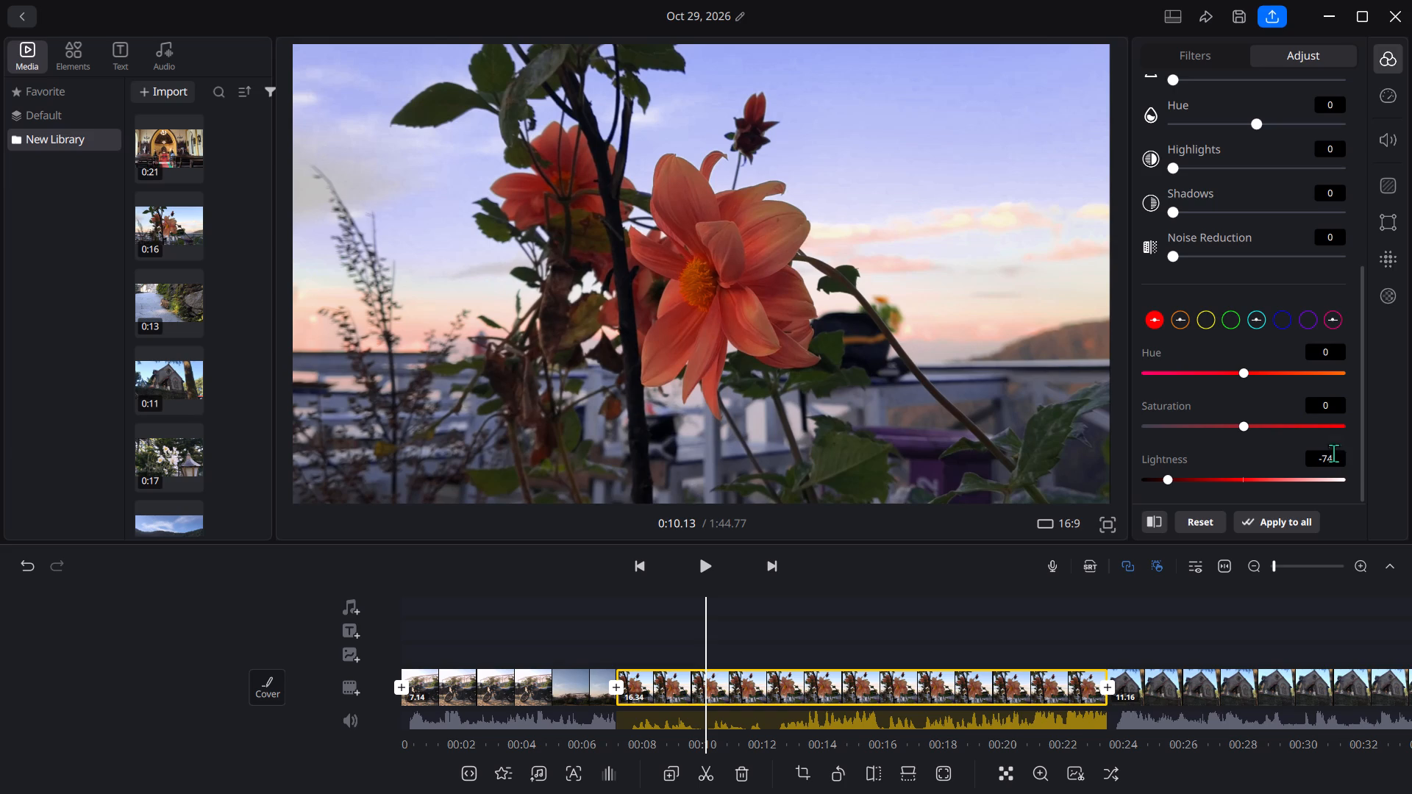
{"action": "left_click", "coordinate": [1333, 457]}
{"action": "key", "text": "BackSpace"}
{"action": "key", "text": "0"}
{"action": "key", "text": "Return"}
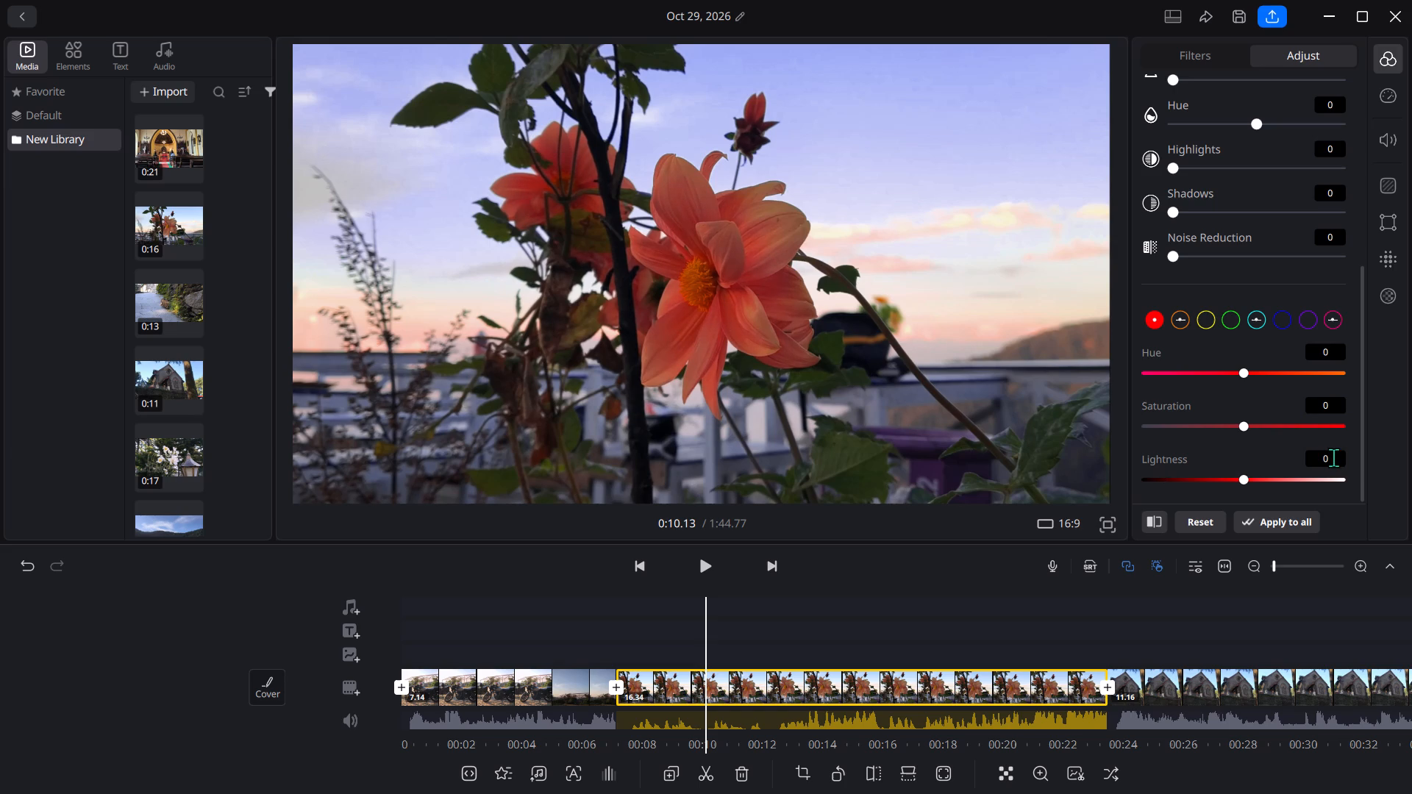
Reset the orange color range to Hue 0, Saturation 0 and Lightness 0.
{"action": "left_click", "coordinate": [1155, 314]}
{"action": "left_click", "coordinate": [1184, 321]}
{"action": "left_click", "coordinate": [1341, 354]}
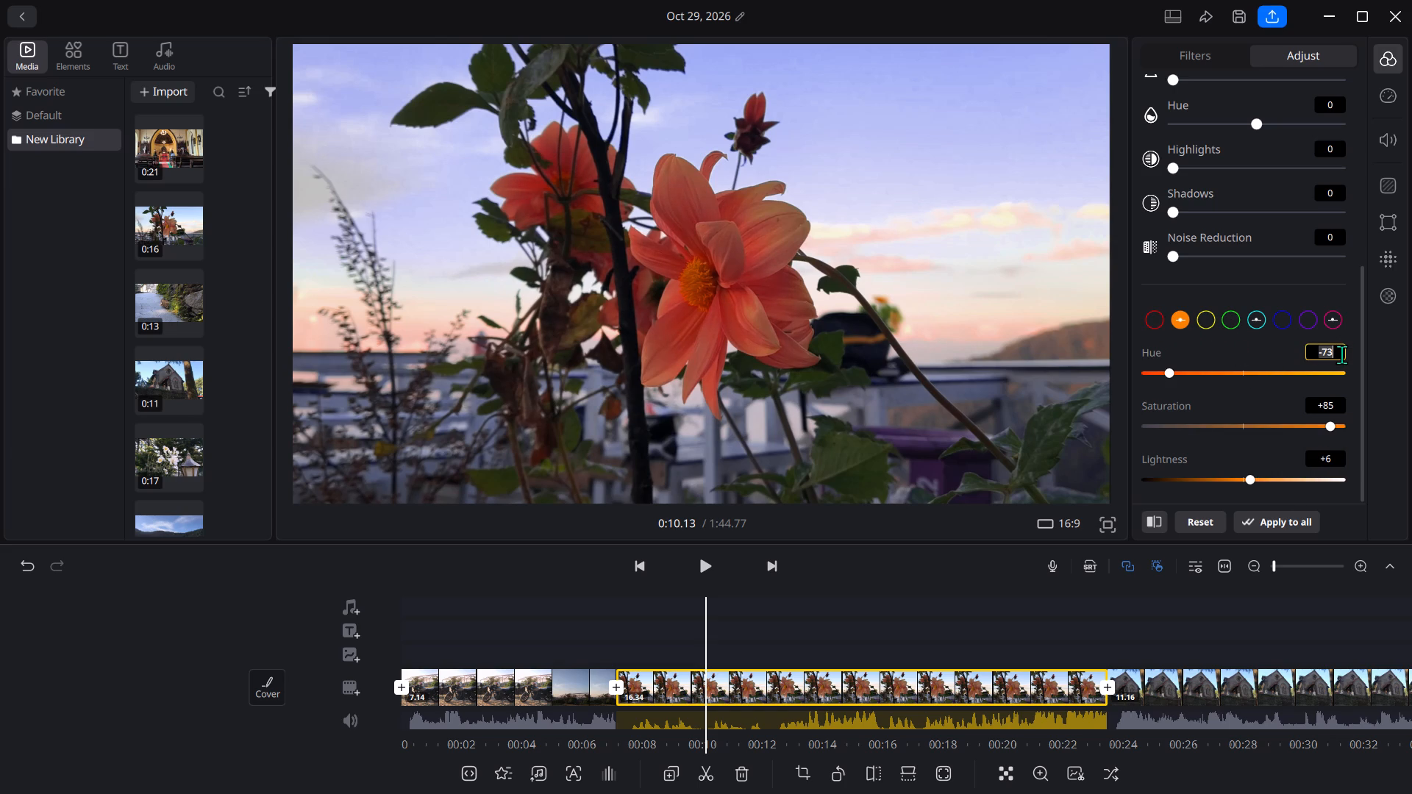
{"action": "key", "text": "BackSpace"}
{"action": "key", "text": "0"}
{"action": "key", "text": "Return"}
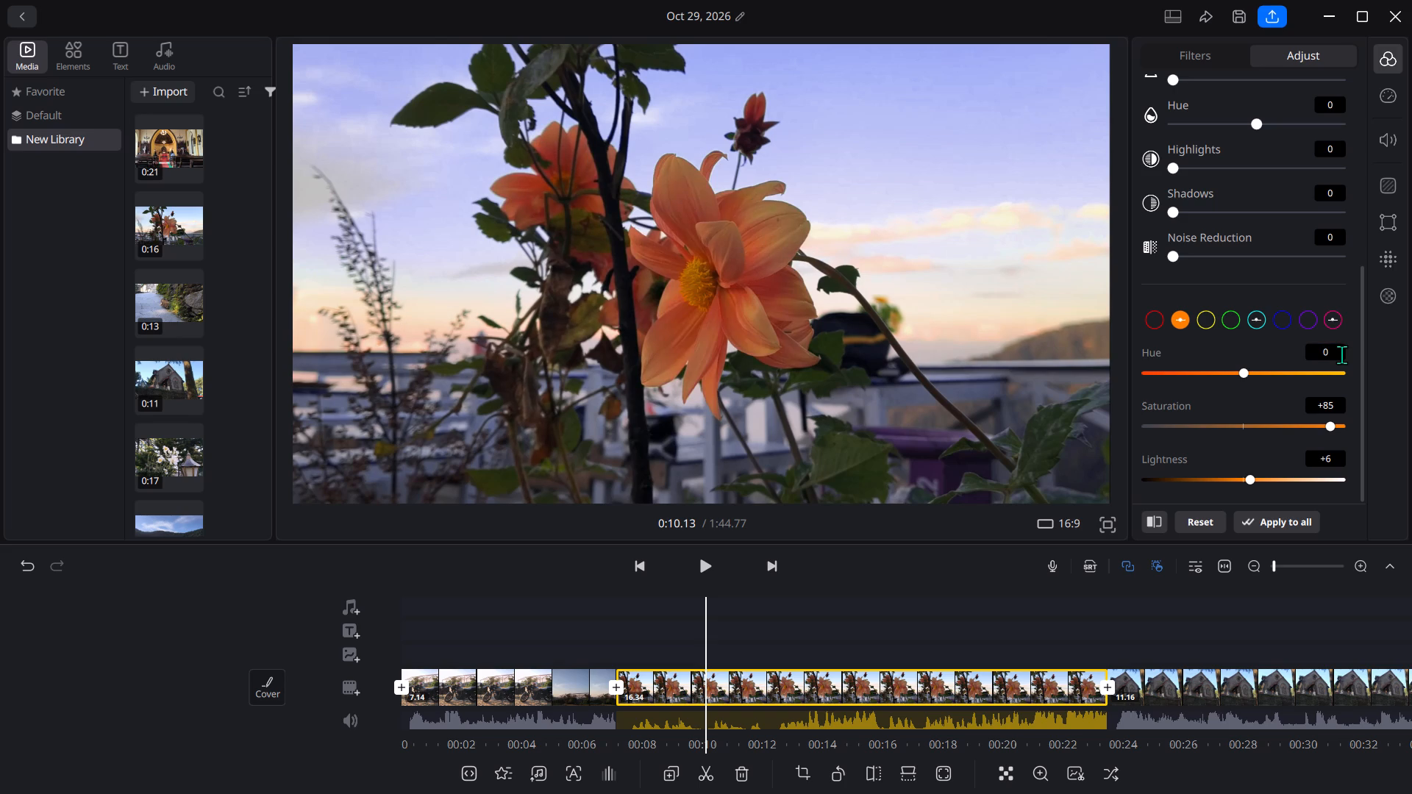
{"action": "left_click", "coordinate": [1333, 406]}
{"action": "key", "text": "BackSpace"}
{"action": "key", "text": "0"}
{"action": "key", "text": "Return"}
{"action": "left_click", "coordinate": [1333, 457]}
{"action": "key", "text": "BackSpace"}
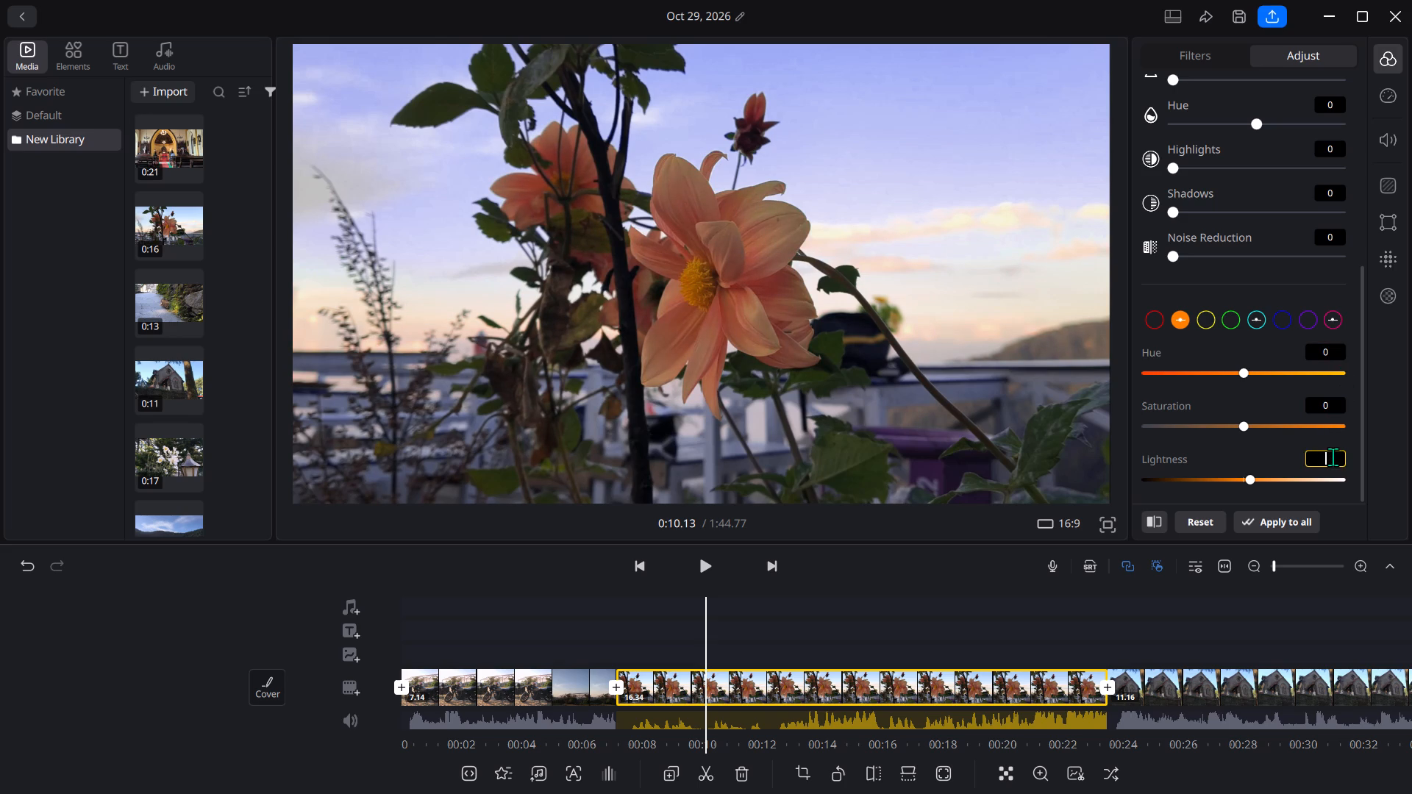
{"action": "key", "text": "0"}
{"action": "key", "text": "Return"}
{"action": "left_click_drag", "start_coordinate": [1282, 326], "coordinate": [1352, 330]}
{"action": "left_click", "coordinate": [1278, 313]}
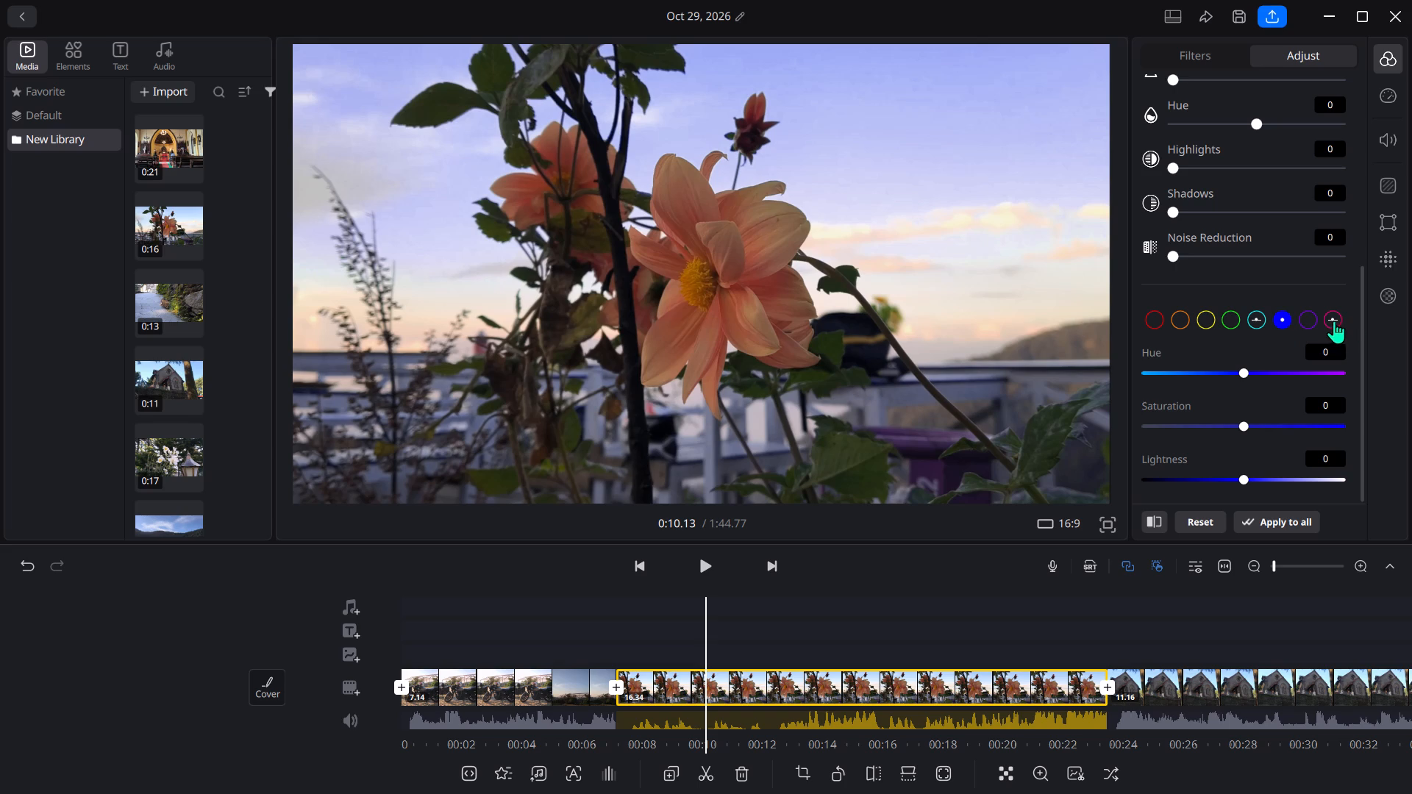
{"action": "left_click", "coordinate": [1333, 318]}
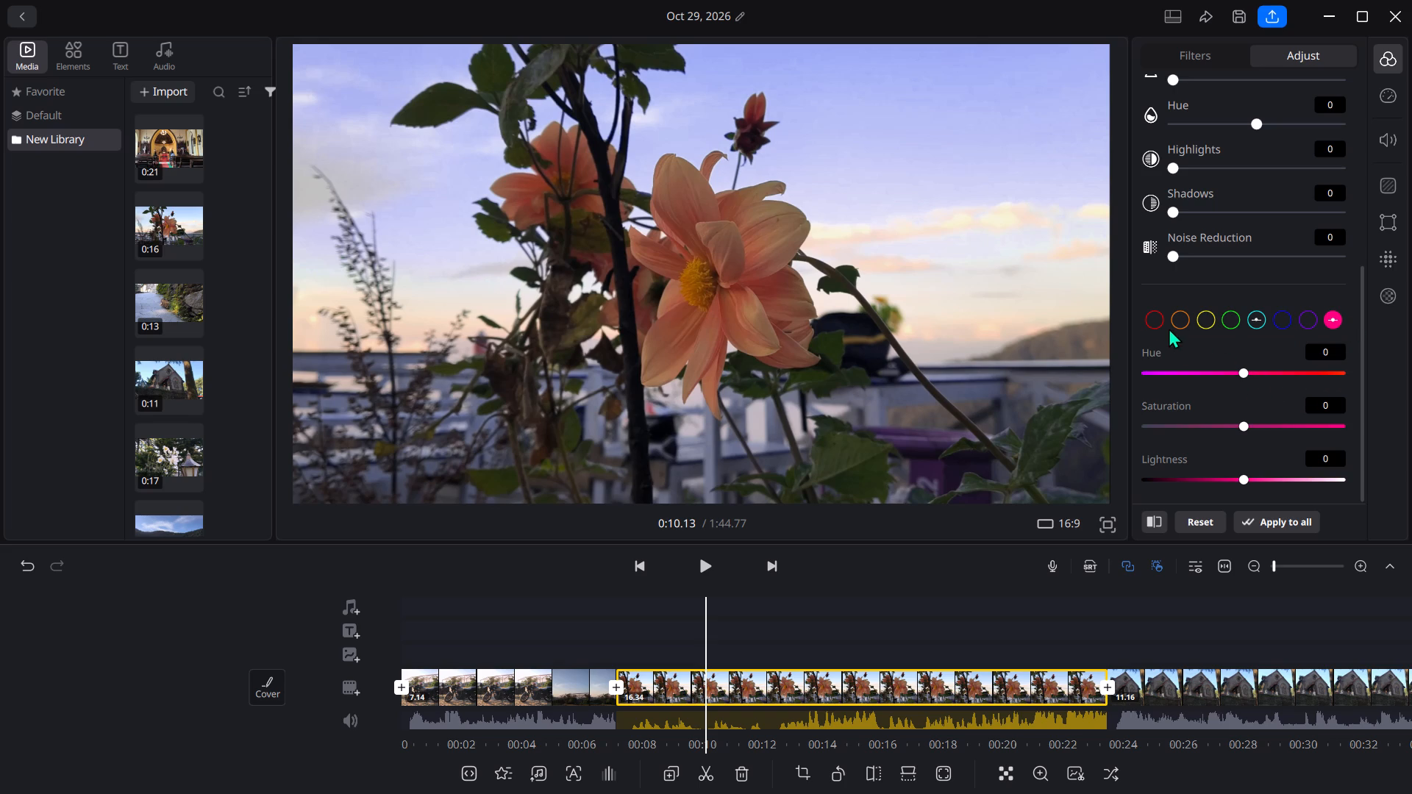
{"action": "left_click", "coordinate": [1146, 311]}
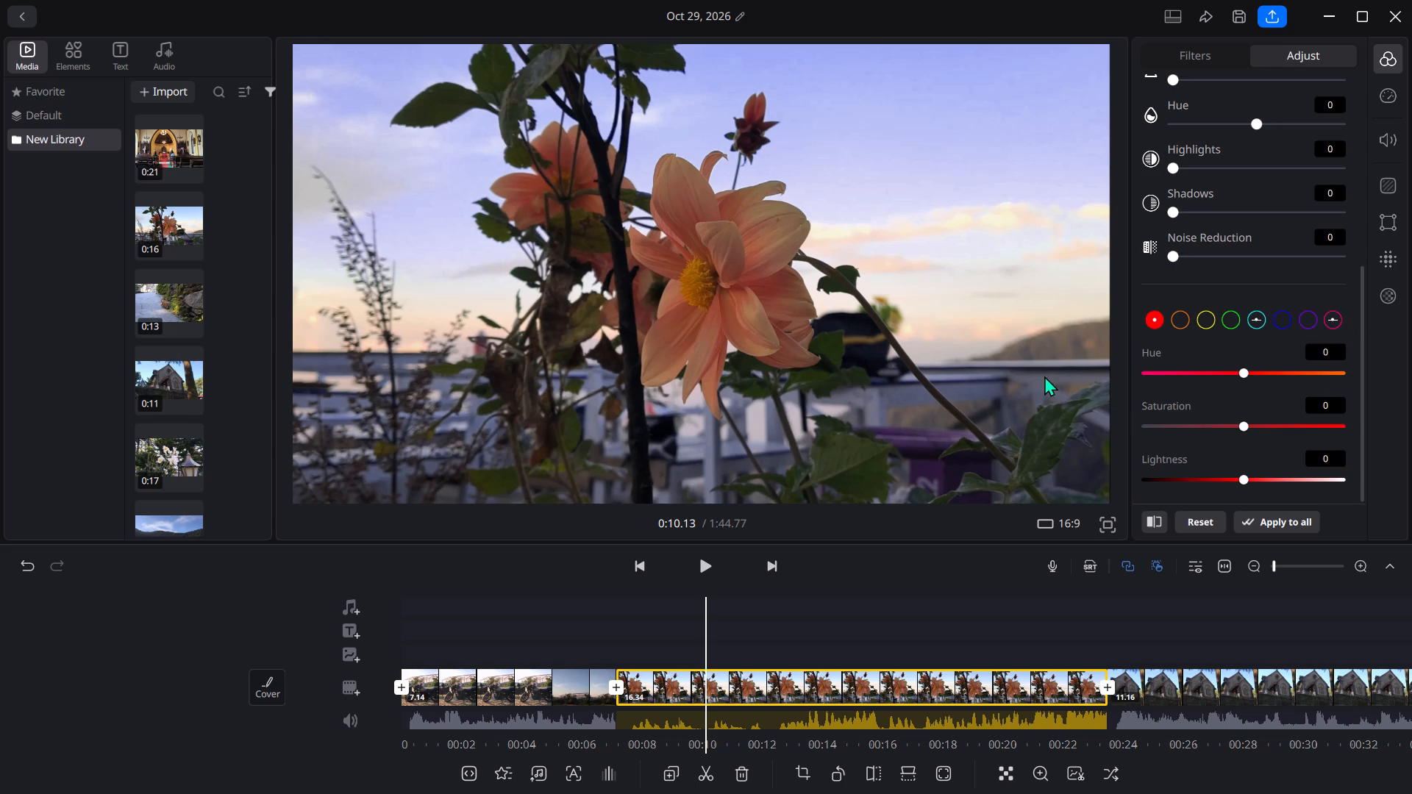
Reset the cyan color range to Hue 0, Saturation 0 and Lightness 0.
{"action": "left_click", "coordinate": [1261, 318]}
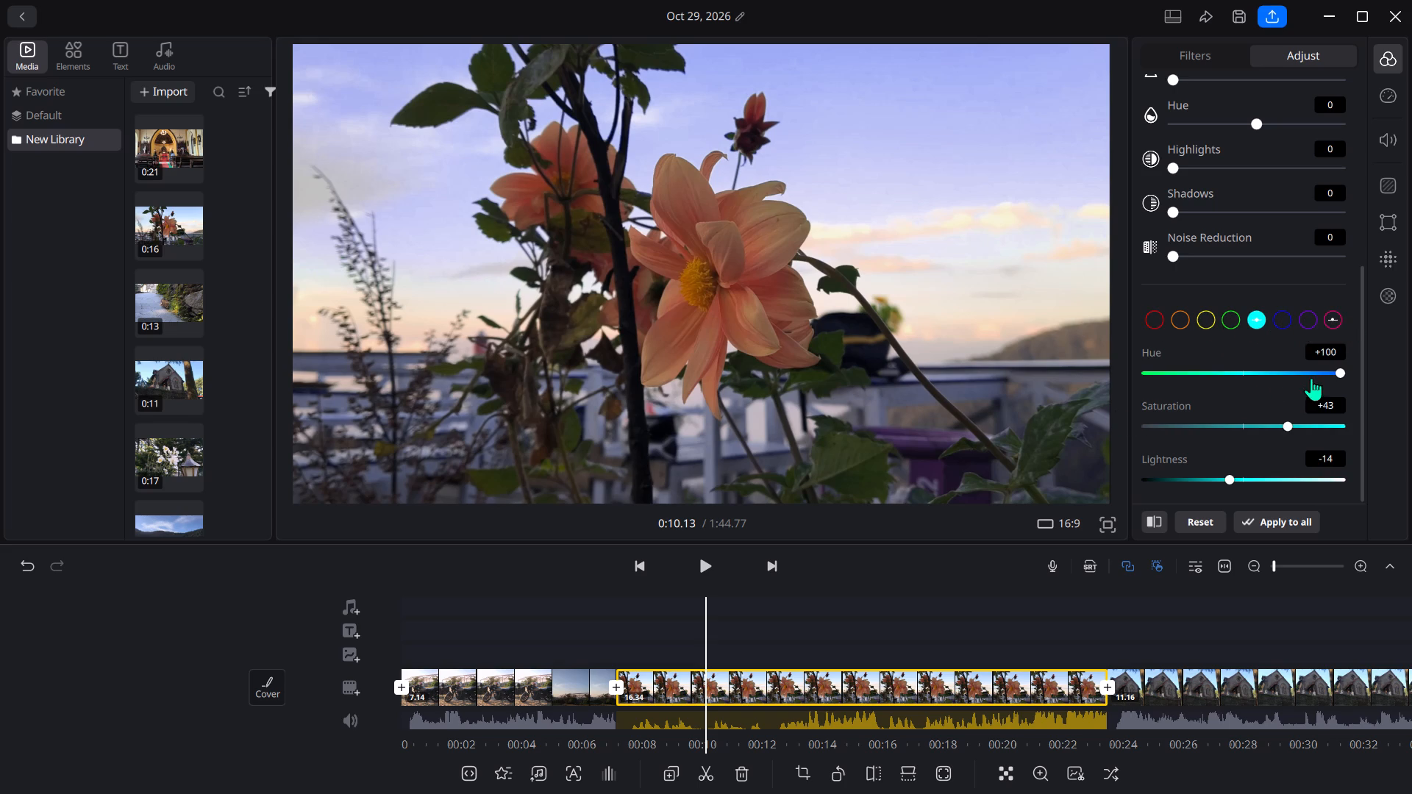
{"action": "left_click", "coordinate": [1339, 353]}
{"action": "key", "text": "BackSpace"}
{"action": "key", "text": "0"}
{"action": "key", "text": "Return"}
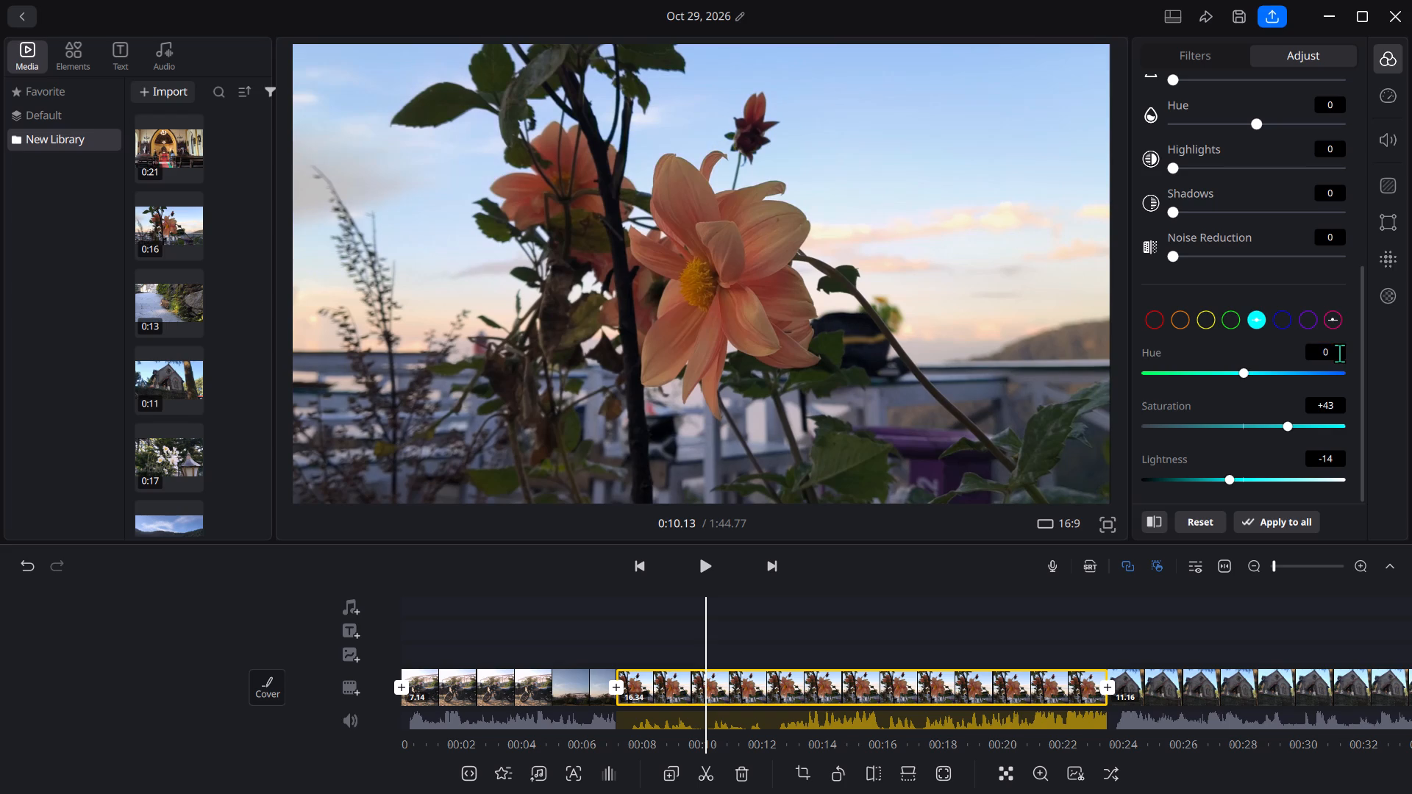
{"action": "left_click", "coordinate": [1339, 402]}
{"action": "key", "text": "BackSpace"}
{"action": "key", "text": "0"}
{"action": "key", "text": "Return"}
{"action": "left_click", "coordinate": [1343, 454]}
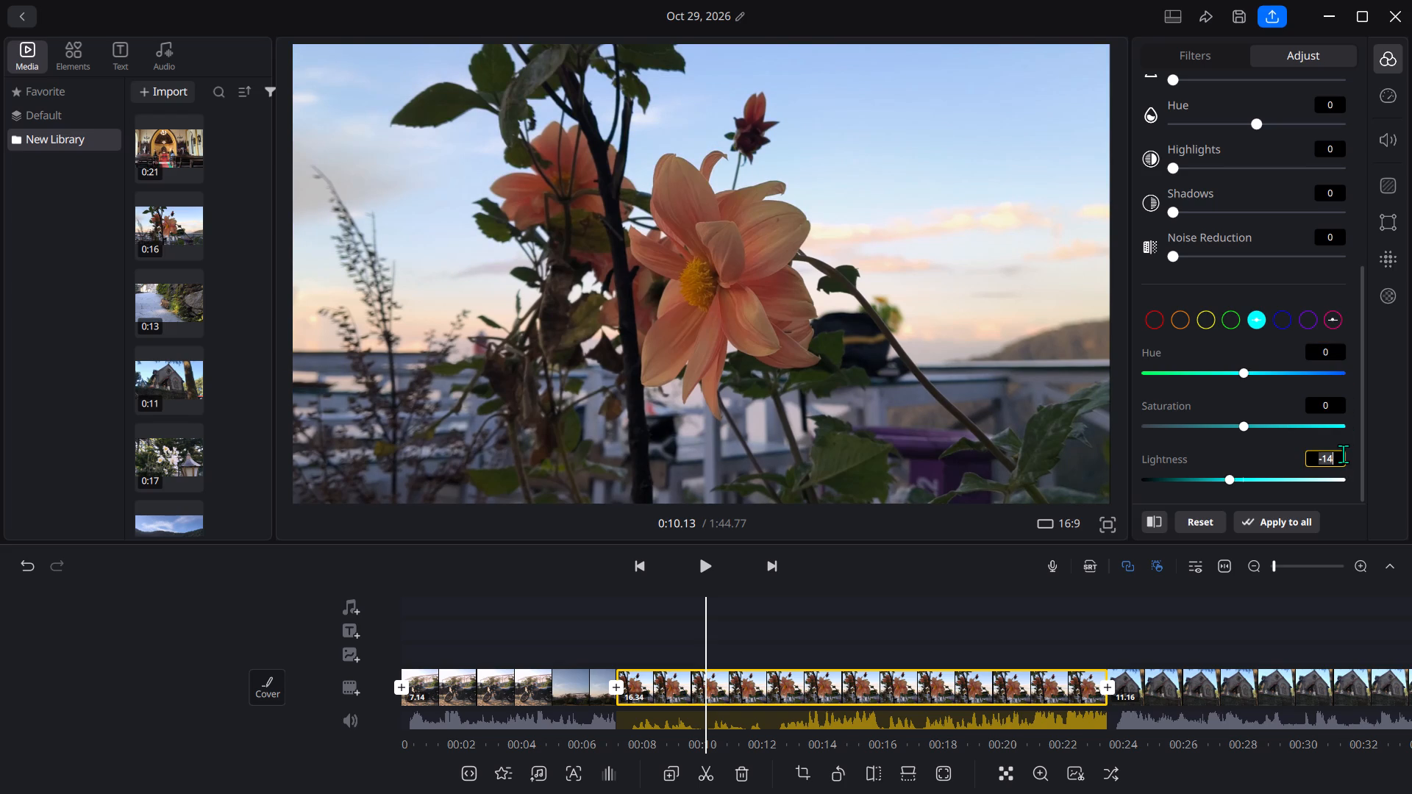
{"action": "key", "text": "BackSpace"}
{"action": "key", "text": "0"}
{"action": "key", "text": "Return"}
Set the Hue of the flower clip's orange color range to -100.
{"action": "left_click", "coordinate": [1305, 330]}
{"action": "left_click", "coordinate": [1300, 317]}
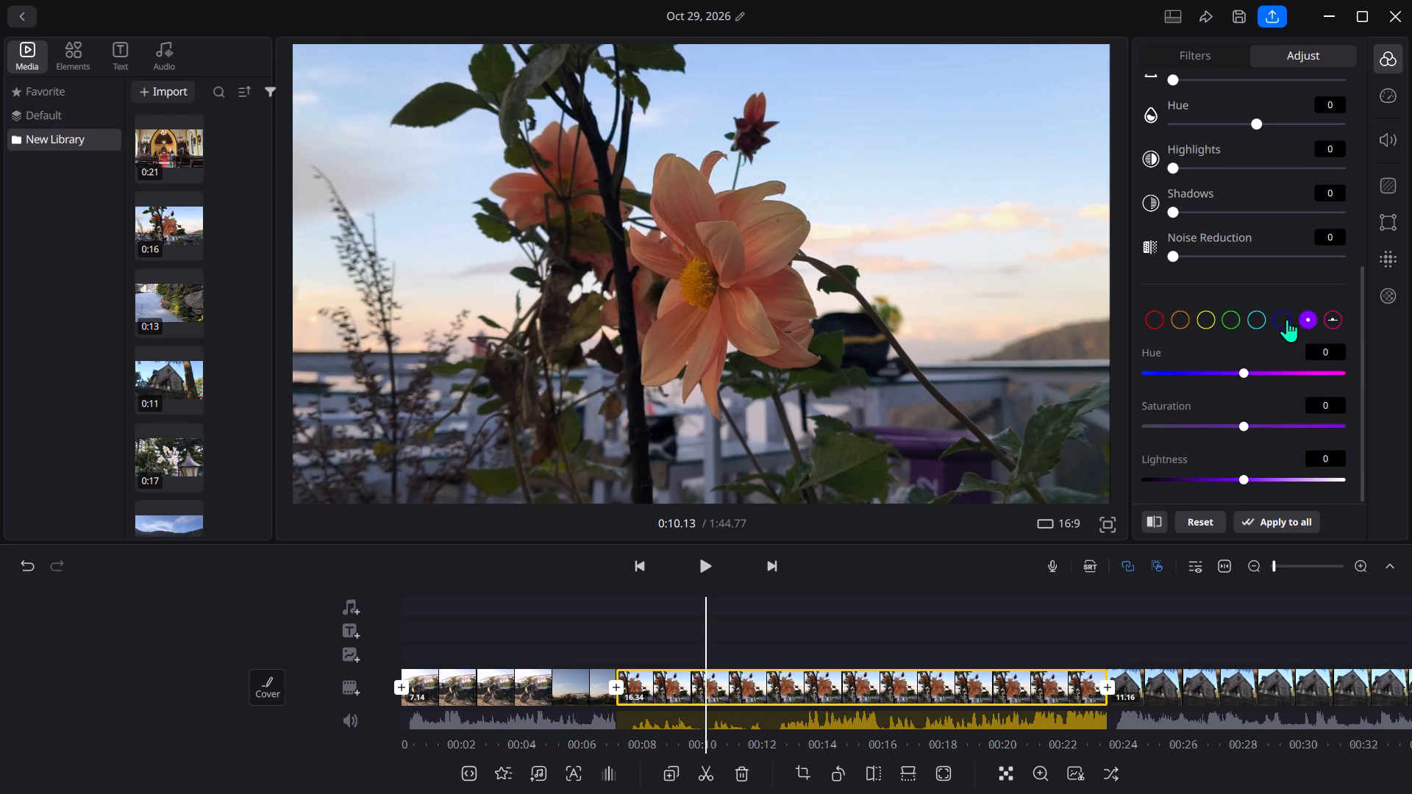
{"action": "left_click", "coordinate": [1287, 319]}
{"action": "left_click", "coordinate": [1154, 323]}
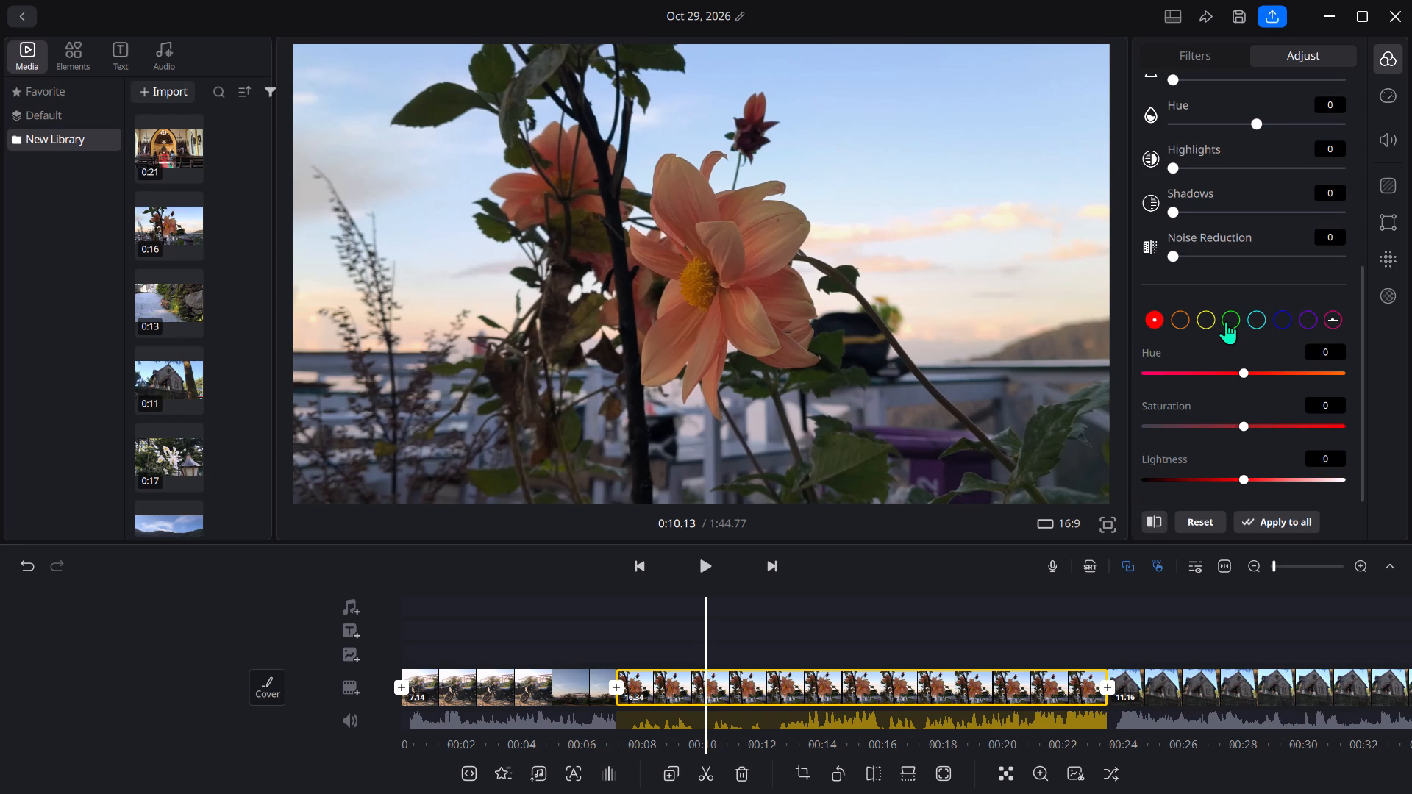
{"action": "left_click", "coordinate": [1180, 322]}
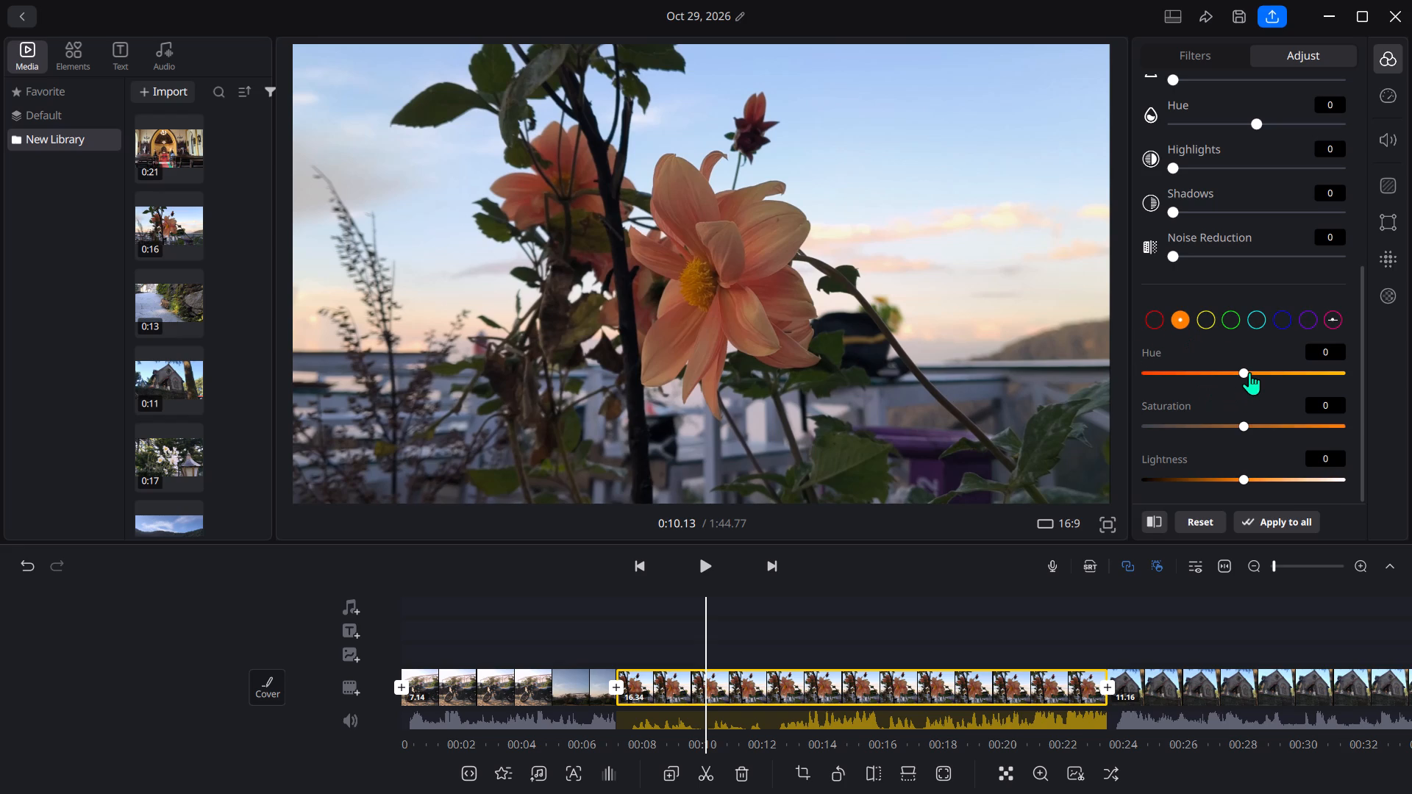
{"action": "left_click_drag", "start_coordinate": [1240, 368], "coordinate": [1226, 388]}
{"action": "left_click_drag", "start_coordinate": [1226, 388], "coordinate": [1274, 385]}
{"action": "left_click_drag", "start_coordinate": [1274, 385], "coordinate": [1095, 399]}
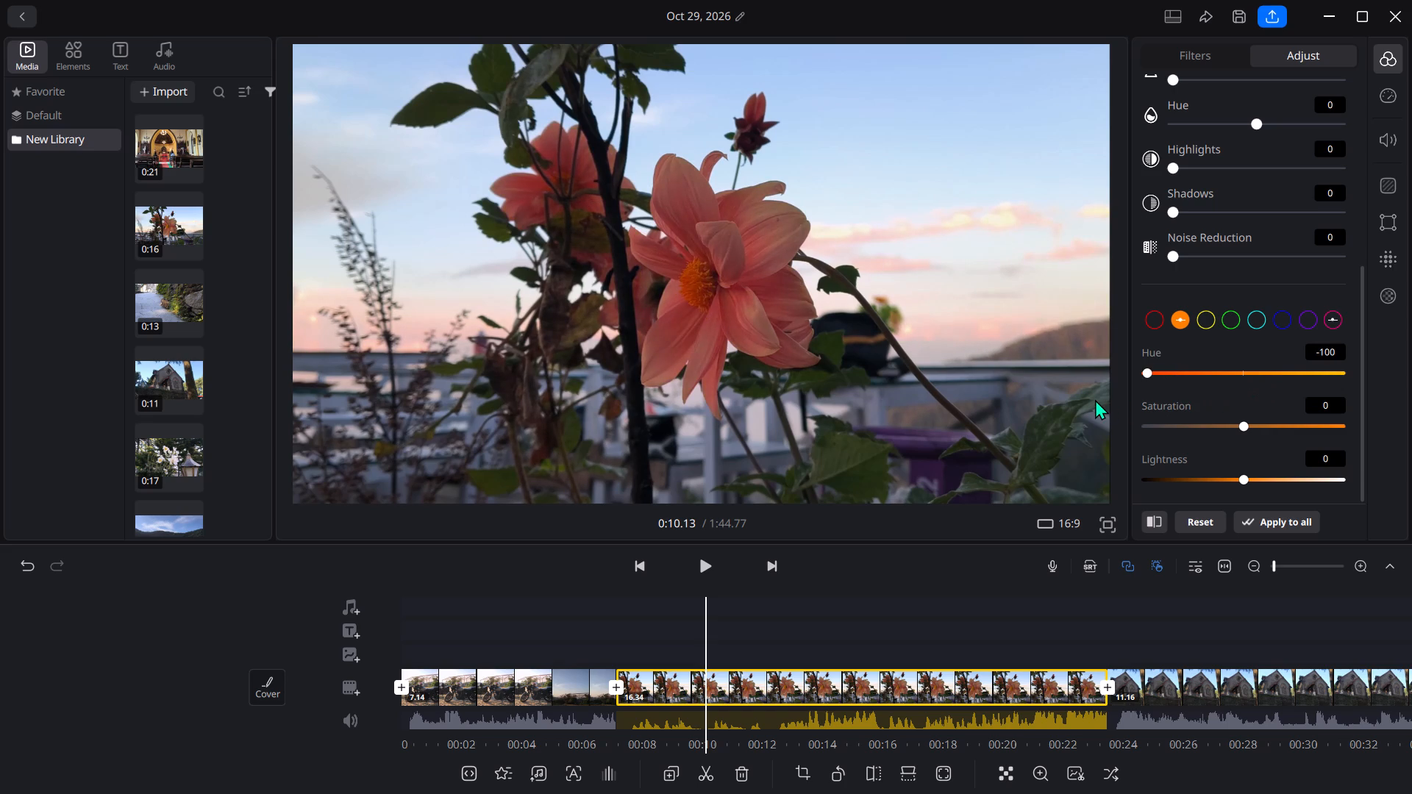
{"action": "left_click_drag", "start_coordinate": [1095, 399], "coordinate": [1045, 401]}
{"action": "left_click_drag", "start_coordinate": [1045, 401], "coordinate": [1046, 401]}
Set the orange color range's Saturation to +8 and Lightness to +3.
{"action": "left_click_drag", "start_coordinate": [1244, 422], "coordinate": [1174, 434]}
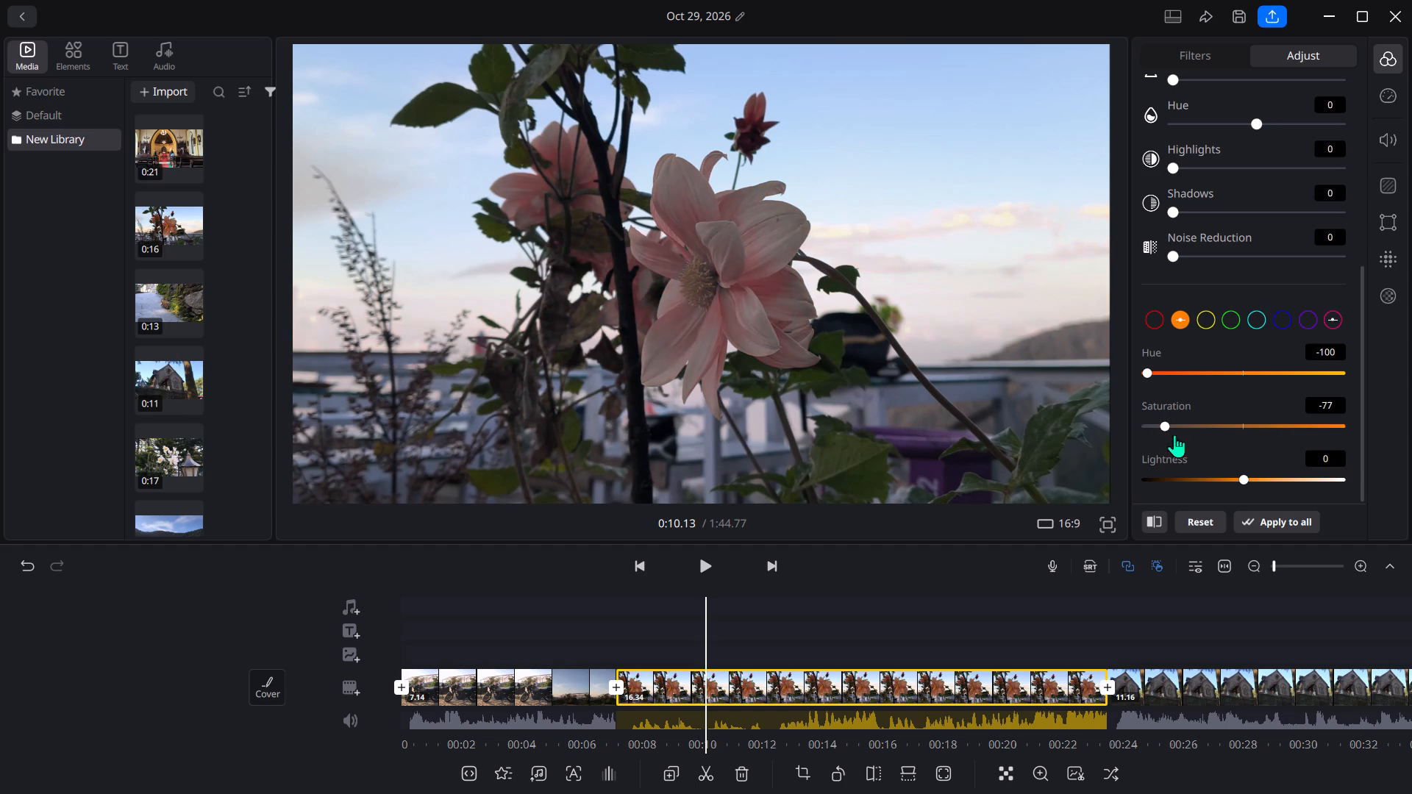
{"action": "left_click_drag", "start_coordinate": [1174, 434], "coordinate": [1346, 406]}
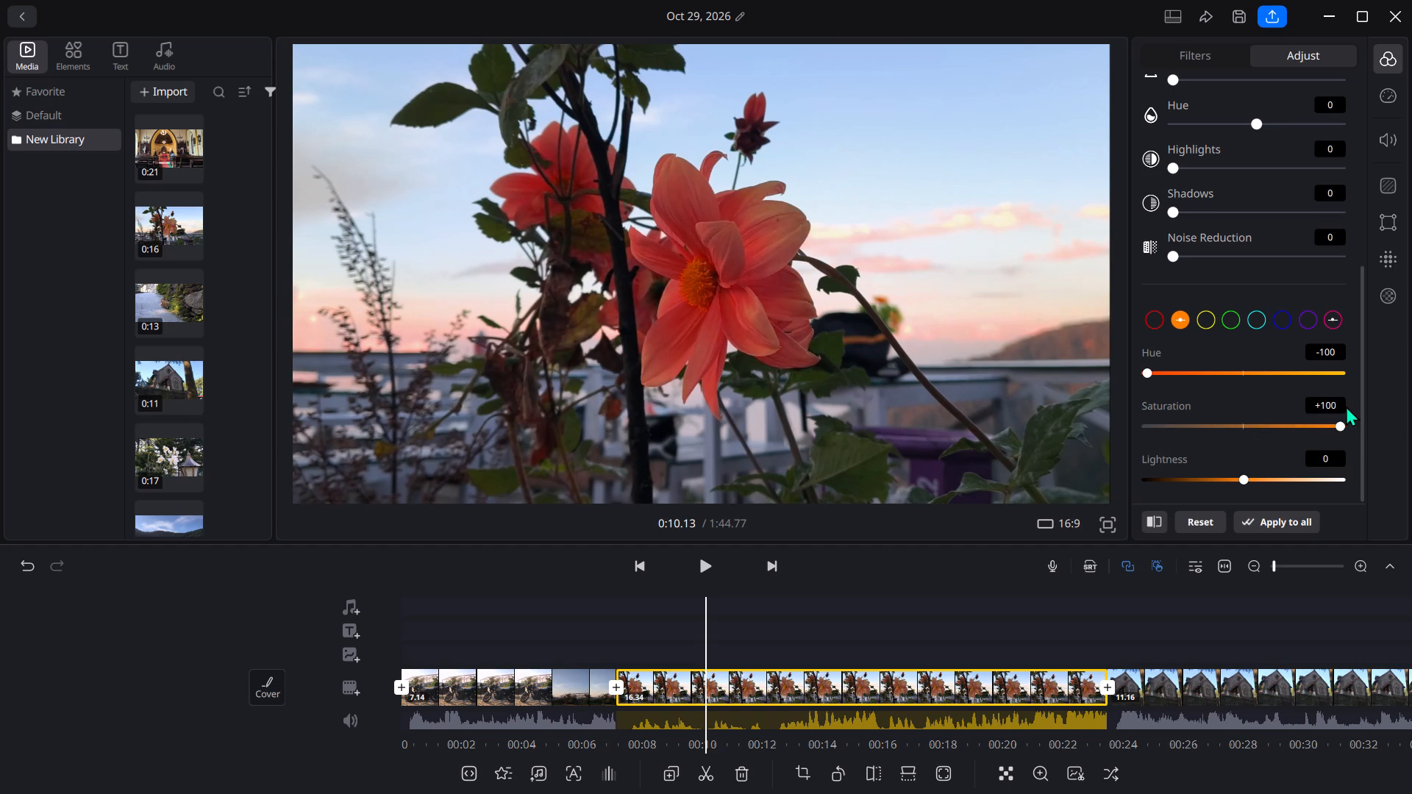
{"action": "left_click_drag", "start_coordinate": [1346, 406], "coordinate": [1261, 419]}
{"action": "left_click_drag", "start_coordinate": [1261, 419], "coordinate": [1248, 421]}
{"action": "left_click_drag", "start_coordinate": [1248, 421], "coordinate": [1252, 422]}
{"action": "left_click_drag", "start_coordinate": [1244, 476], "coordinate": [1196, 478]}
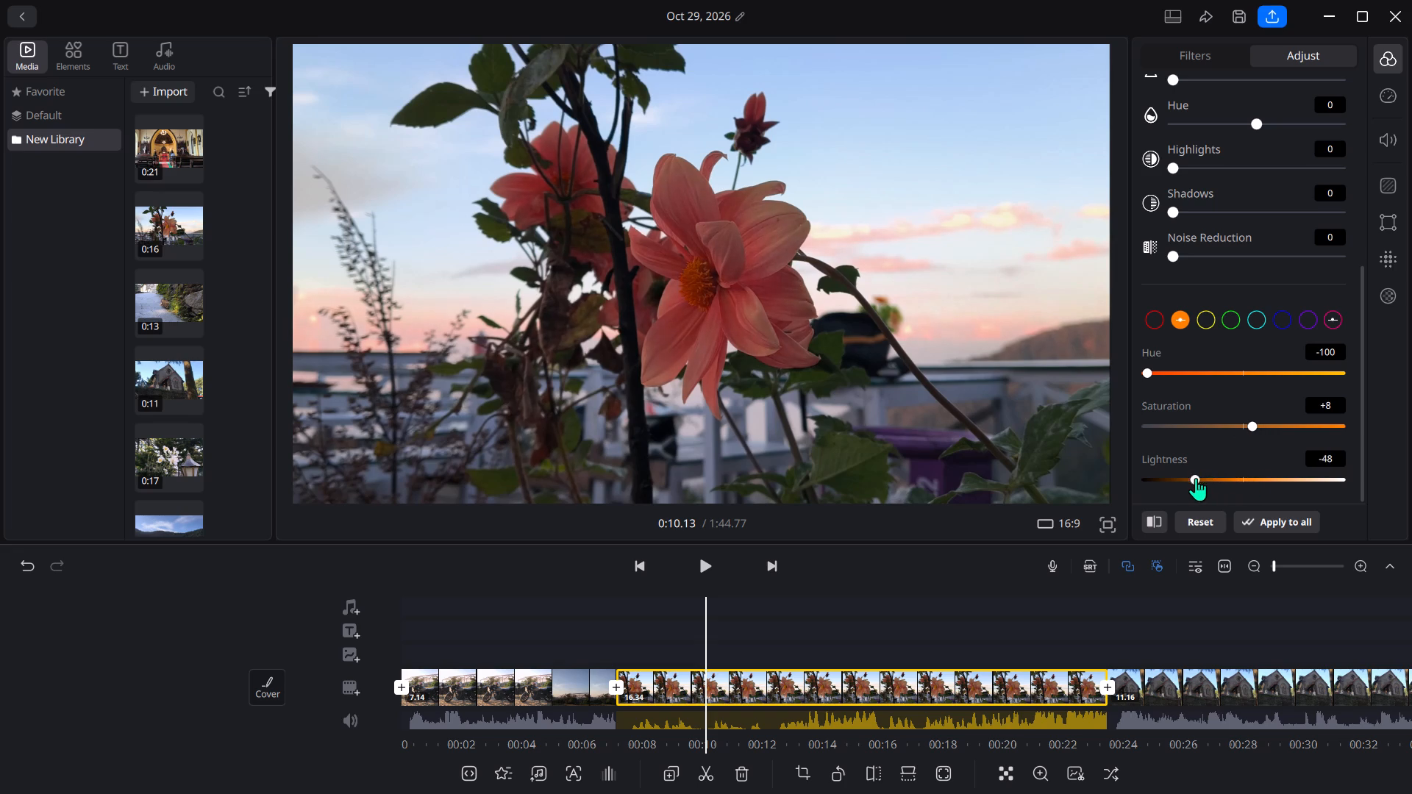
{"action": "left_click_drag", "start_coordinate": [1196, 478], "coordinate": [1285, 486]}
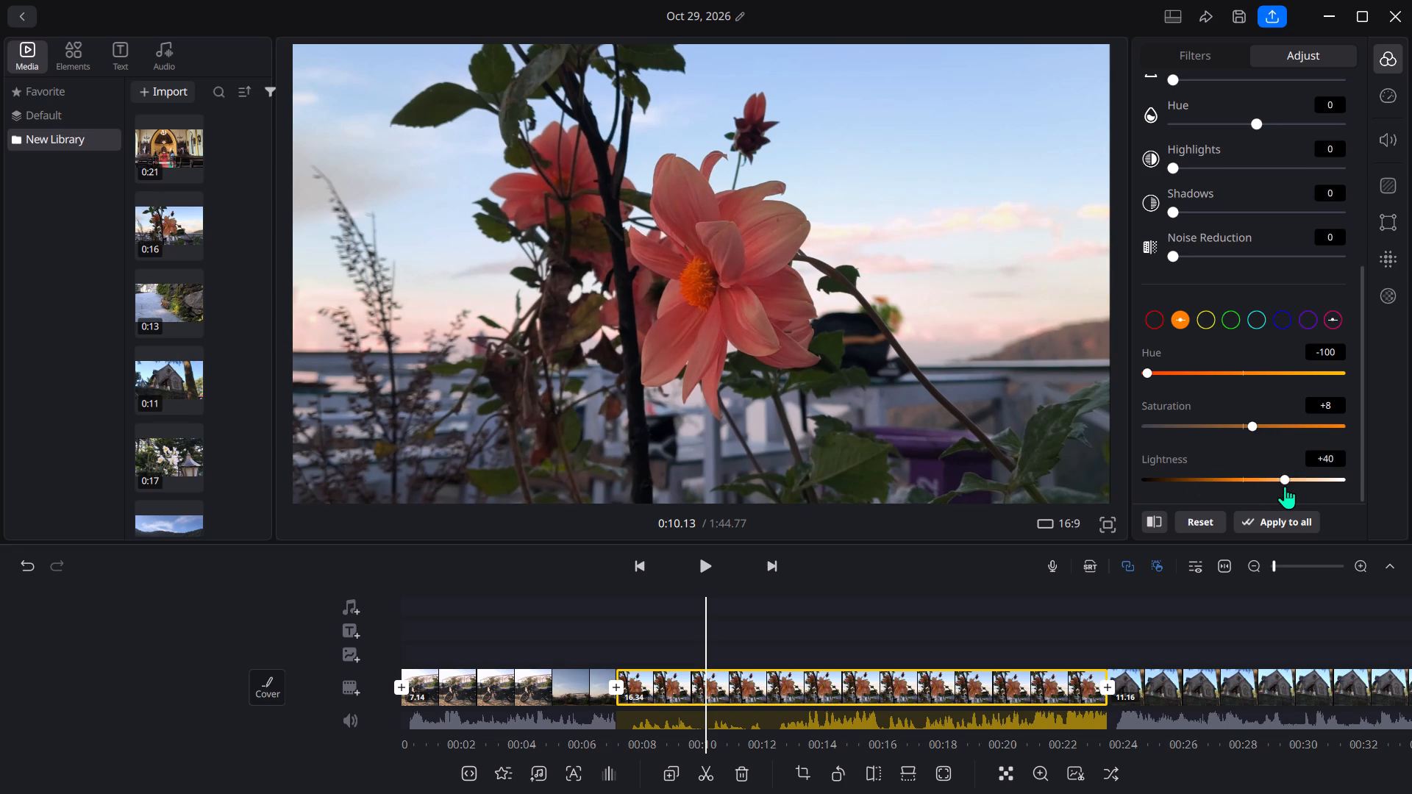
{"action": "left_click_drag", "start_coordinate": [1285, 486], "coordinate": [1263, 490]}
{"action": "left_click_drag", "start_coordinate": [1263, 490], "coordinate": [1247, 485]}
Set the flower clip's yellow color range to Hue -100 and Saturation -97.
{"action": "left_click", "coordinate": [1202, 325]}
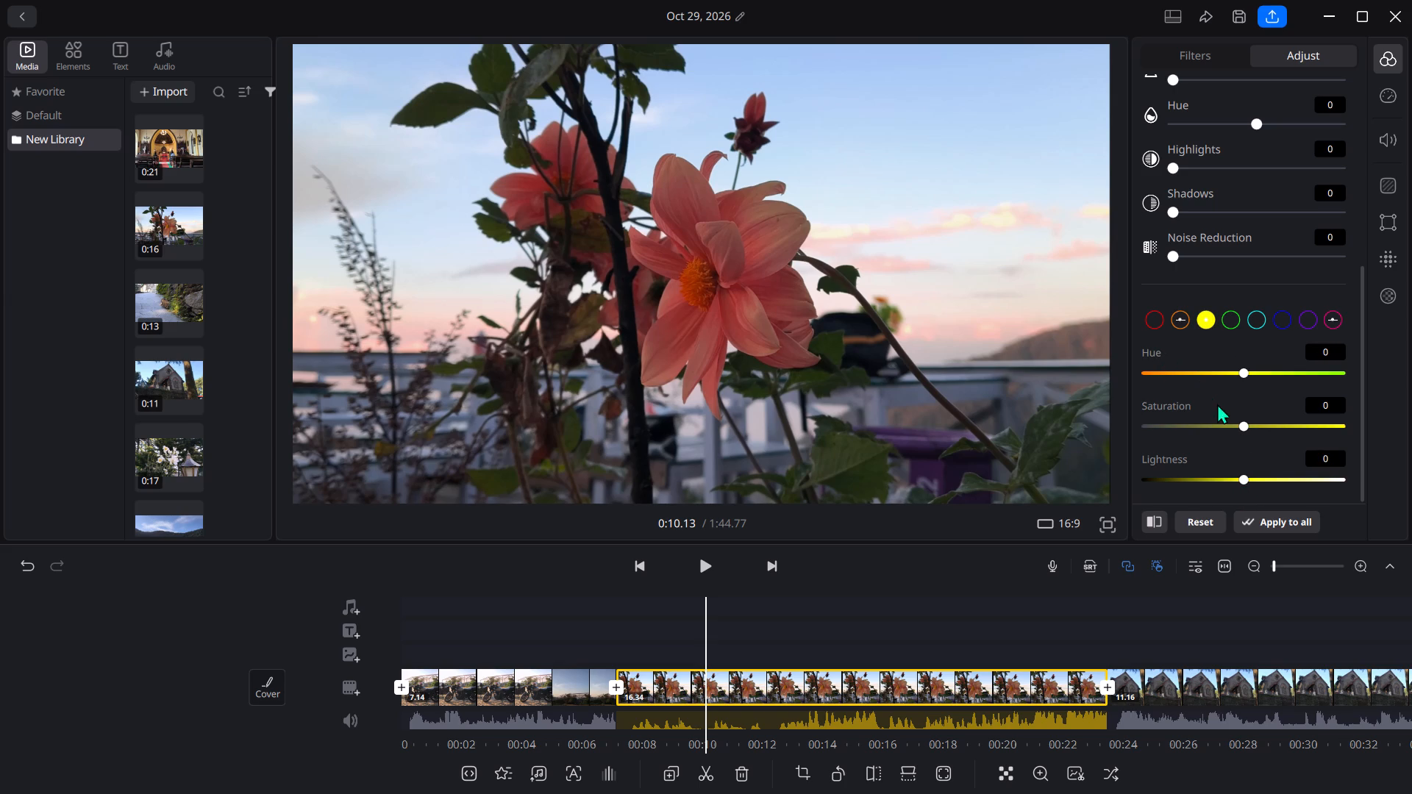
{"action": "left_click_drag", "start_coordinate": [1244, 367], "coordinate": [1386, 351]}
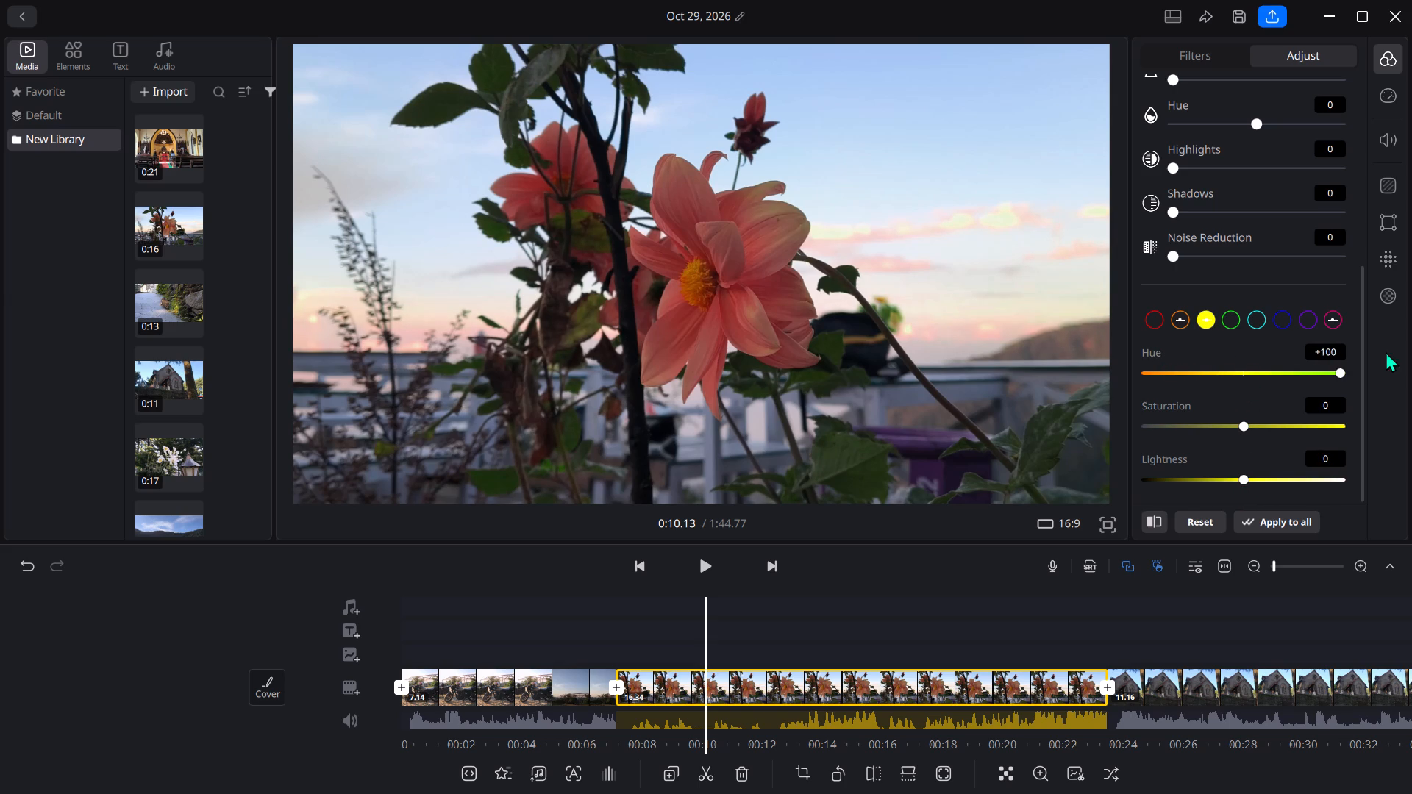
{"action": "left_click_drag", "start_coordinate": [1386, 351], "coordinate": [1234, 365]}
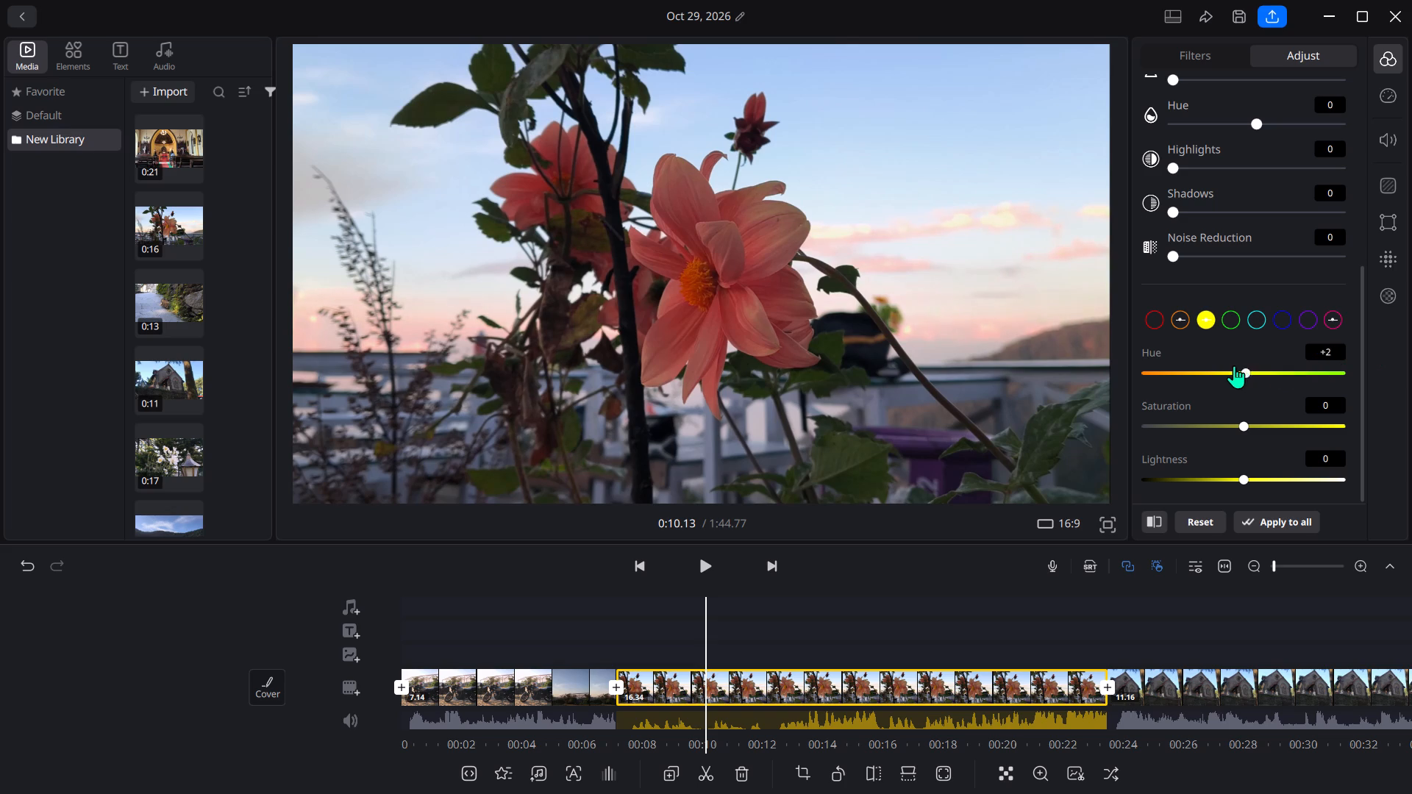
{"action": "left_click_drag", "start_coordinate": [1234, 365], "coordinate": [1086, 363]}
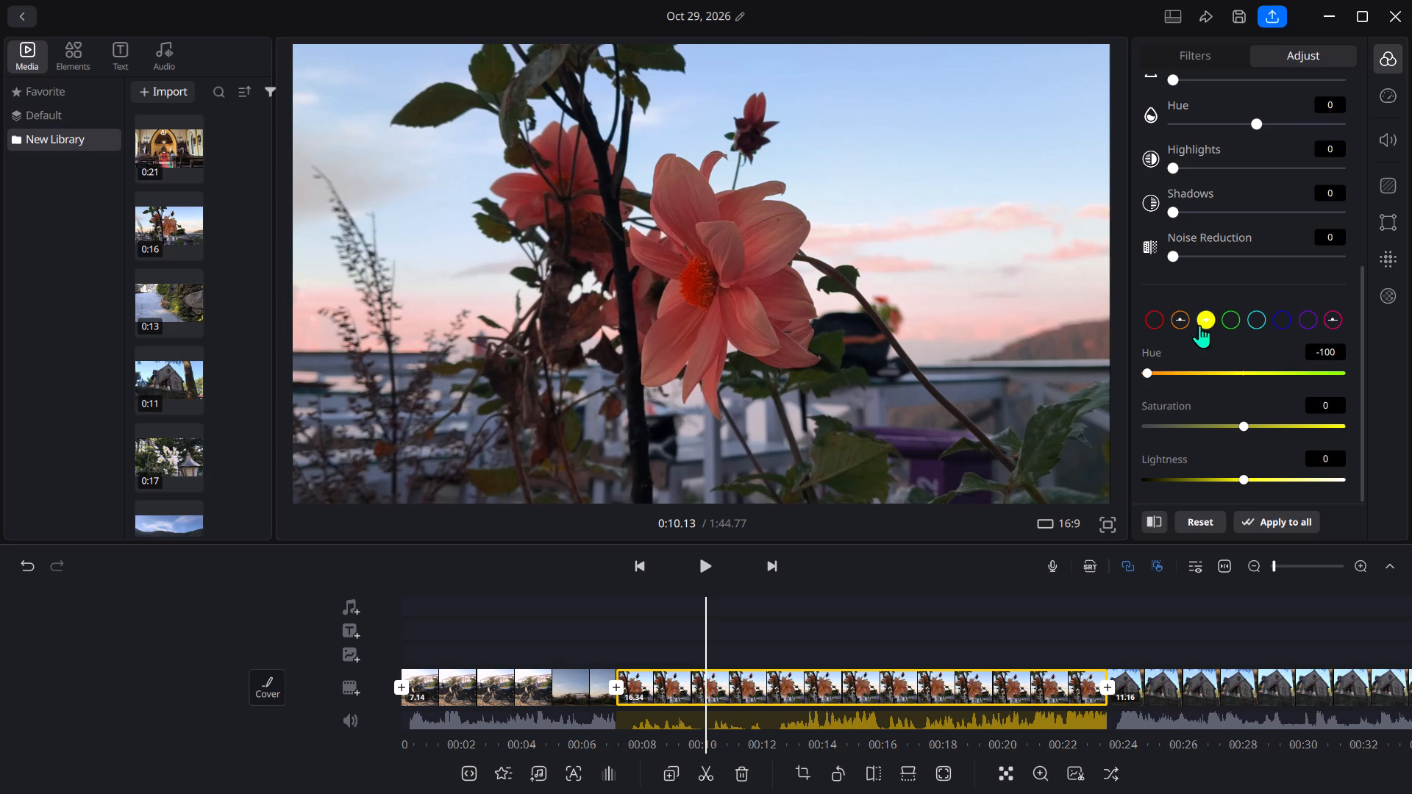
{"action": "left_click_drag", "start_coordinate": [1243, 425], "coordinate": [1293, 416]}
{"action": "left_click_drag", "start_coordinate": [1293, 416], "coordinate": [1217, 410]}
{"action": "left_click_drag", "start_coordinate": [1217, 410], "coordinate": [1172, 429]}
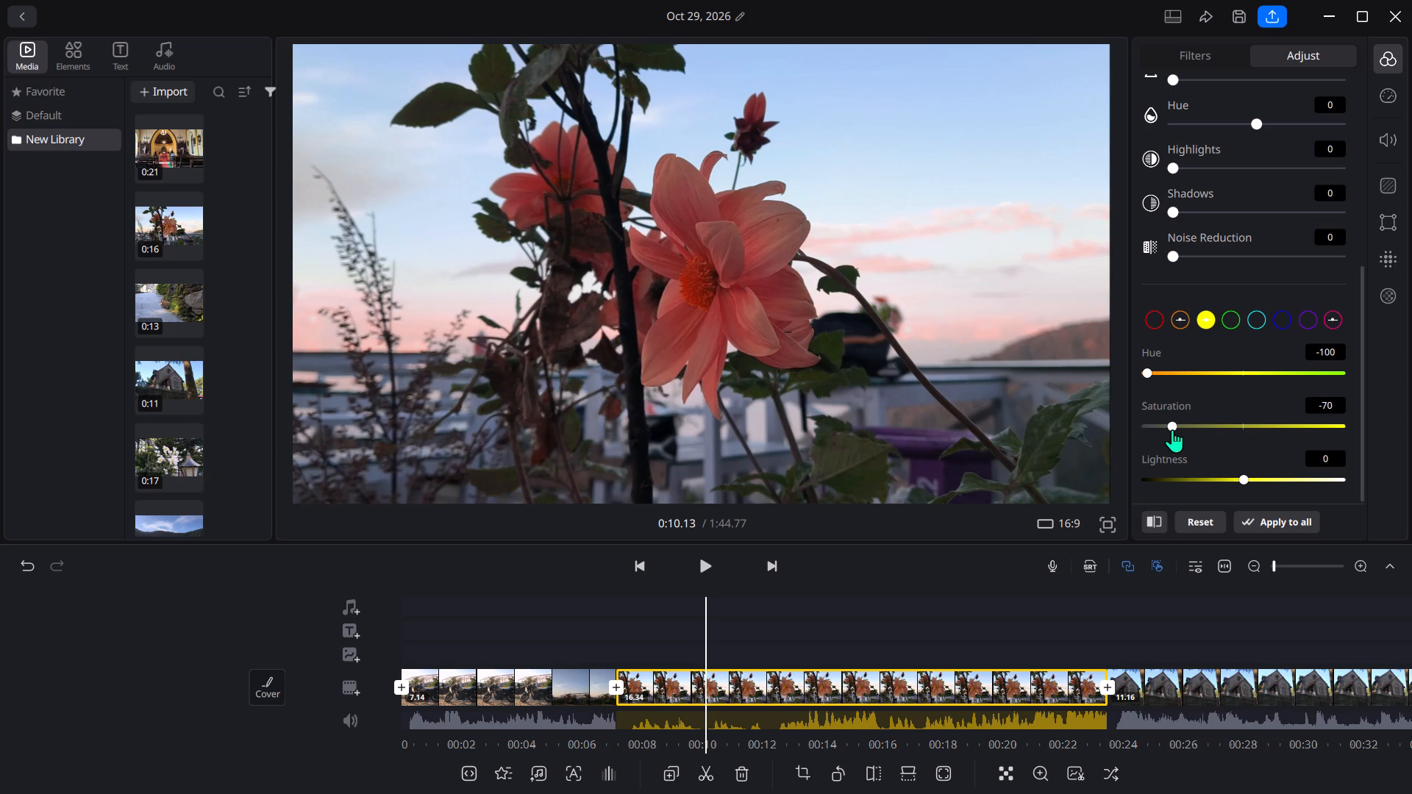
{"action": "left_click_drag", "start_coordinate": [1172, 429], "coordinate": [1144, 429]}
Adjust the flower clip's red color range to Hue -7, Saturation +81 and Lightness -53.
{"action": "left_click", "coordinate": [1154, 323]}
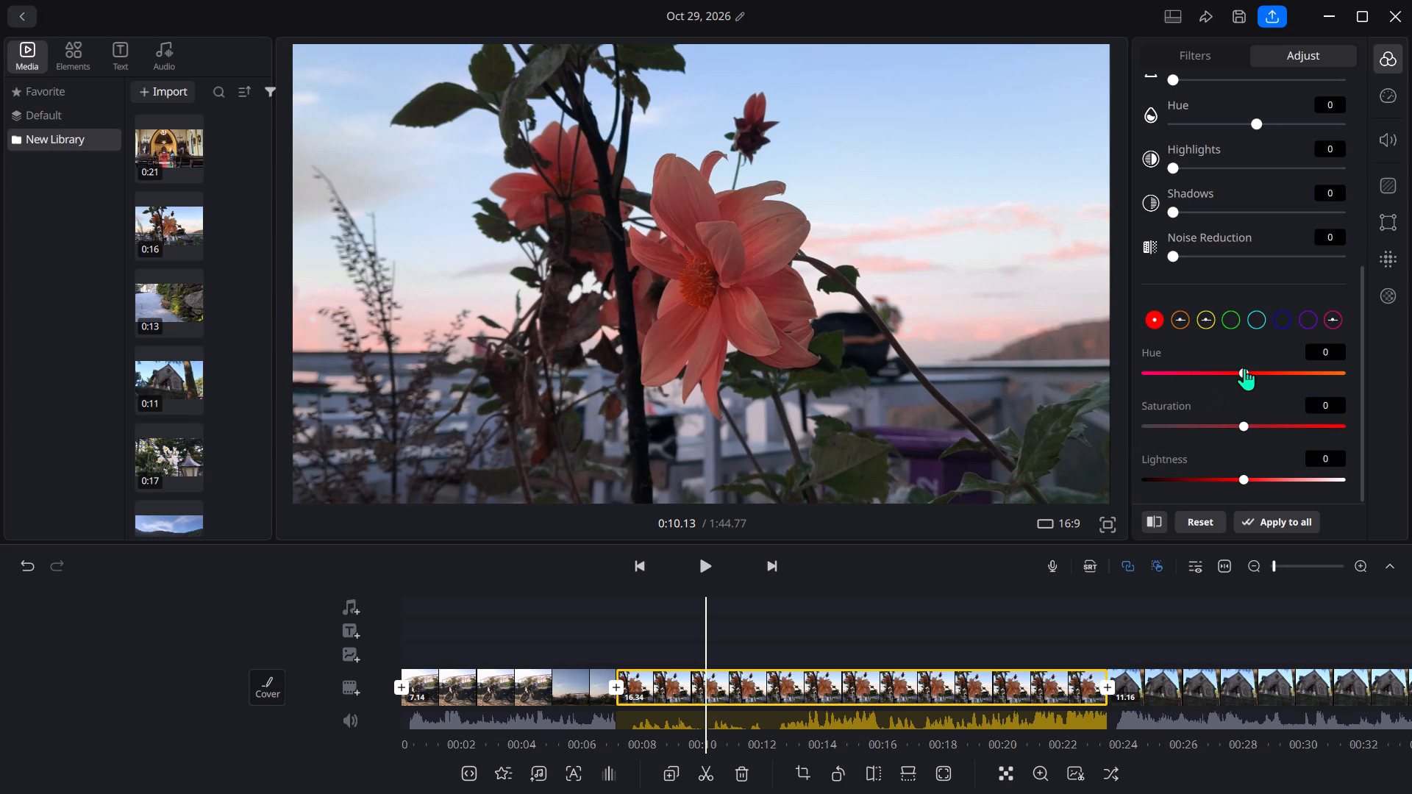
{"action": "left_click_drag", "start_coordinate": [1244, 368], "coordinate": [1161, 374]}
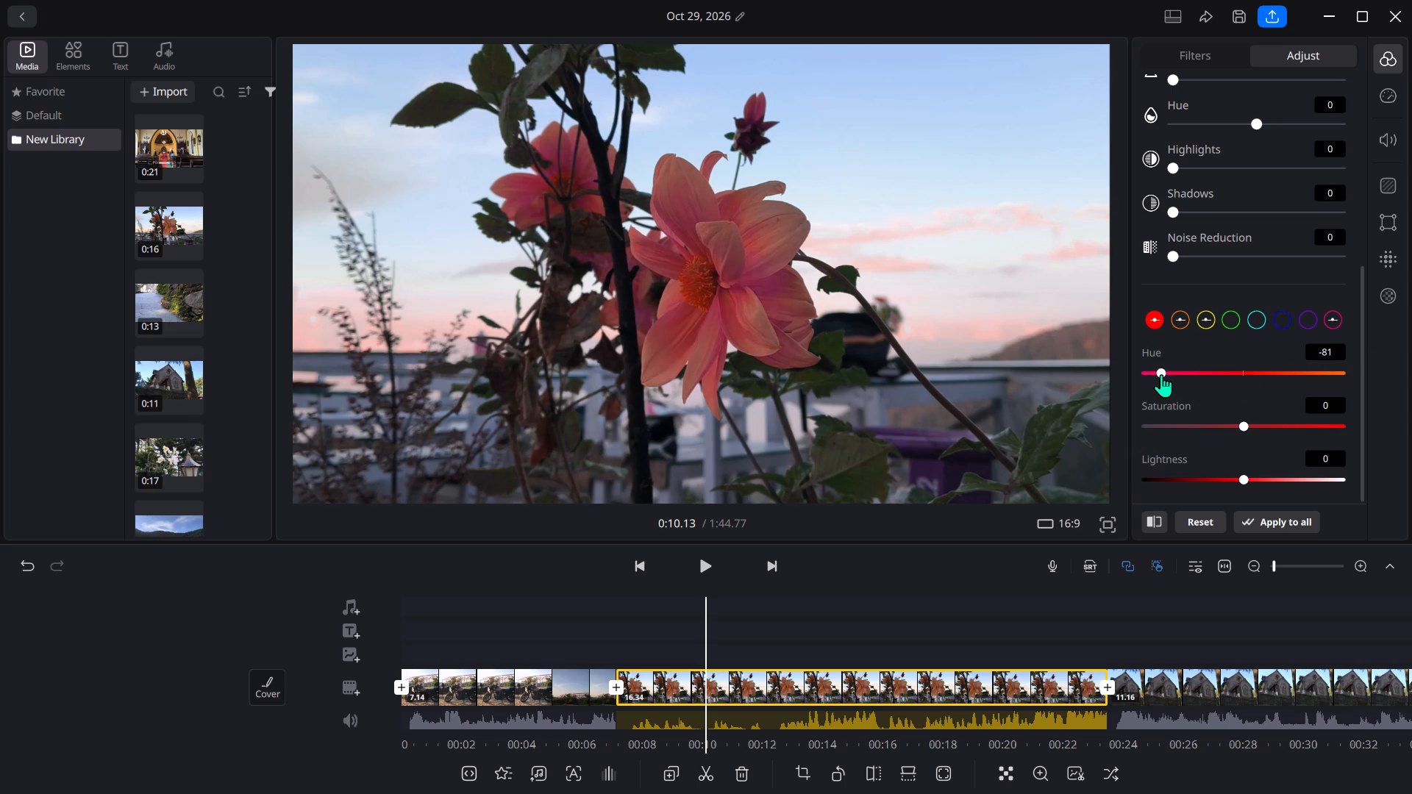
{"action": "left_click_drag", "start_coordinate": [1161, 374], "coordinate": [1236, 377]}
{"action": "left_click_drag", "start_coordinate": [1238, 421], "coordinate": [1270, 421]}
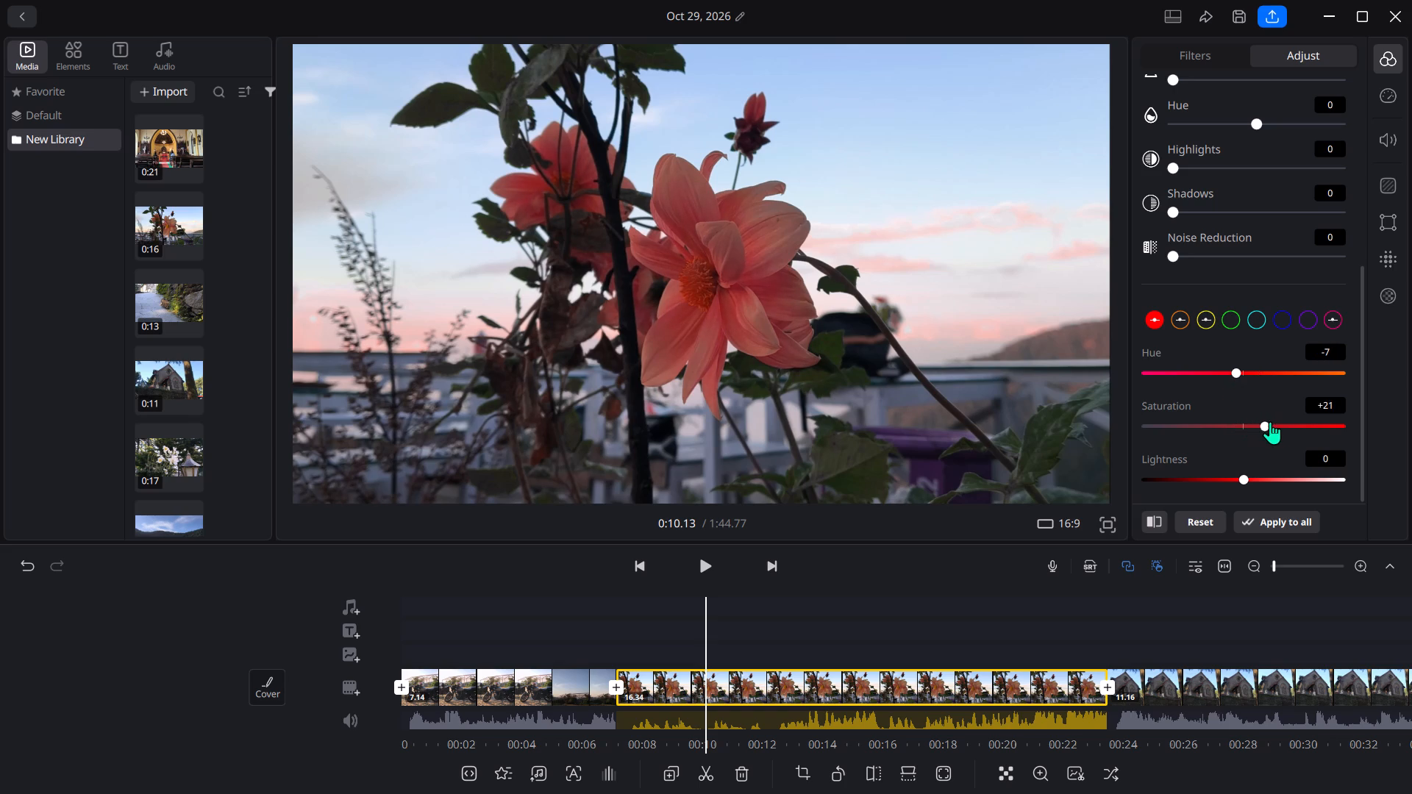
{"action": "left_click_drag", "start_coordinate": [1270, 421], "coordinate": [1327, 422]}
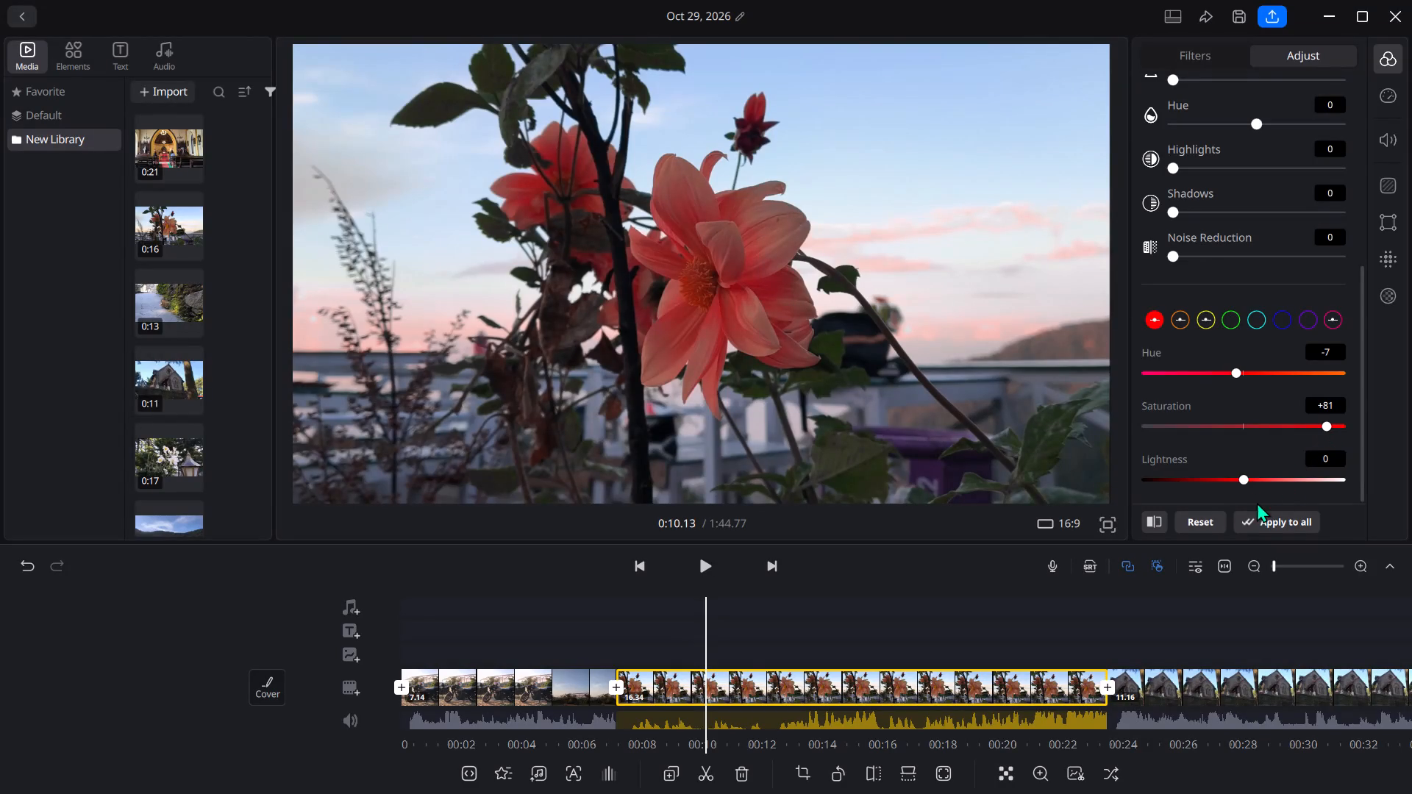
{"action": "left_click_drag", "start_coordinate": [1242, 476], "coordinate": [1234, 475]}
{"action": "left_click_drag", "start_coordinate": [1234, 475], "coordinate": [1190, 474]}
Set the flower clip's pink color range to Hue -100 and Saturation +100.
{"action": "left_click", "coordinate": [1336, 316]}
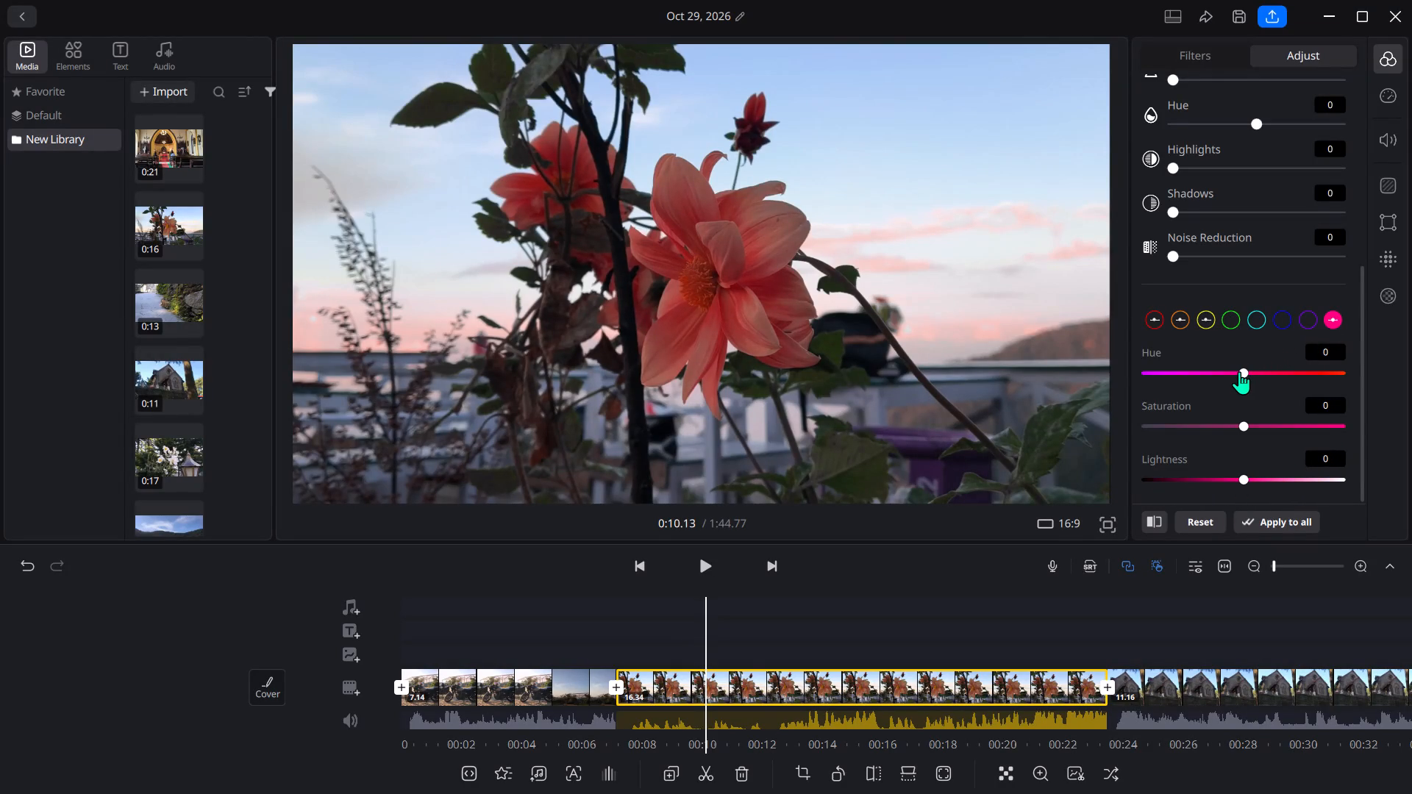
{"action": "left_click_drag", "start_coordinate": [1239, 371], "coordinate": [1279, 374]}
{"action": "left_click_drag", "start_coordinate": [1279, 374], "coordinate": [1077, 376]}
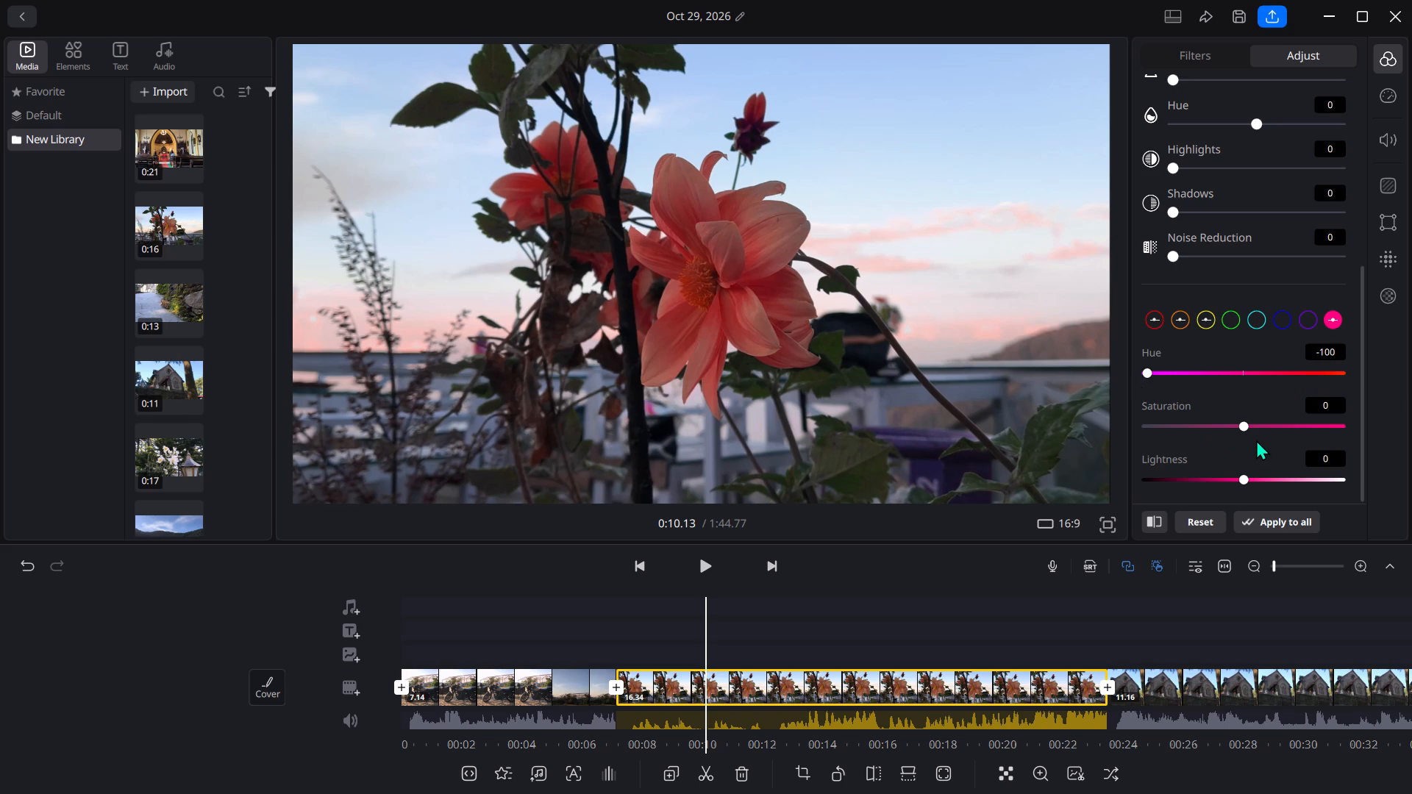
{"action": "left_click_drag", "start_coordinate": [1244, 423], "coordinate": [1331, 429]}
{"action": "left_click_drag", "start_coordinate": [1331, 429], "coordinate": [1398, 416]}
Set the Lightness of the flower clip's pink color range to -20.
{"action": "left_click_drag", "start_coordinate": [1245, 476], "coordinate": [1122, 483]}
{"action": "left_click_drag", "start_coordinate": [1122, 483], "coordinate": [1377, 468]}
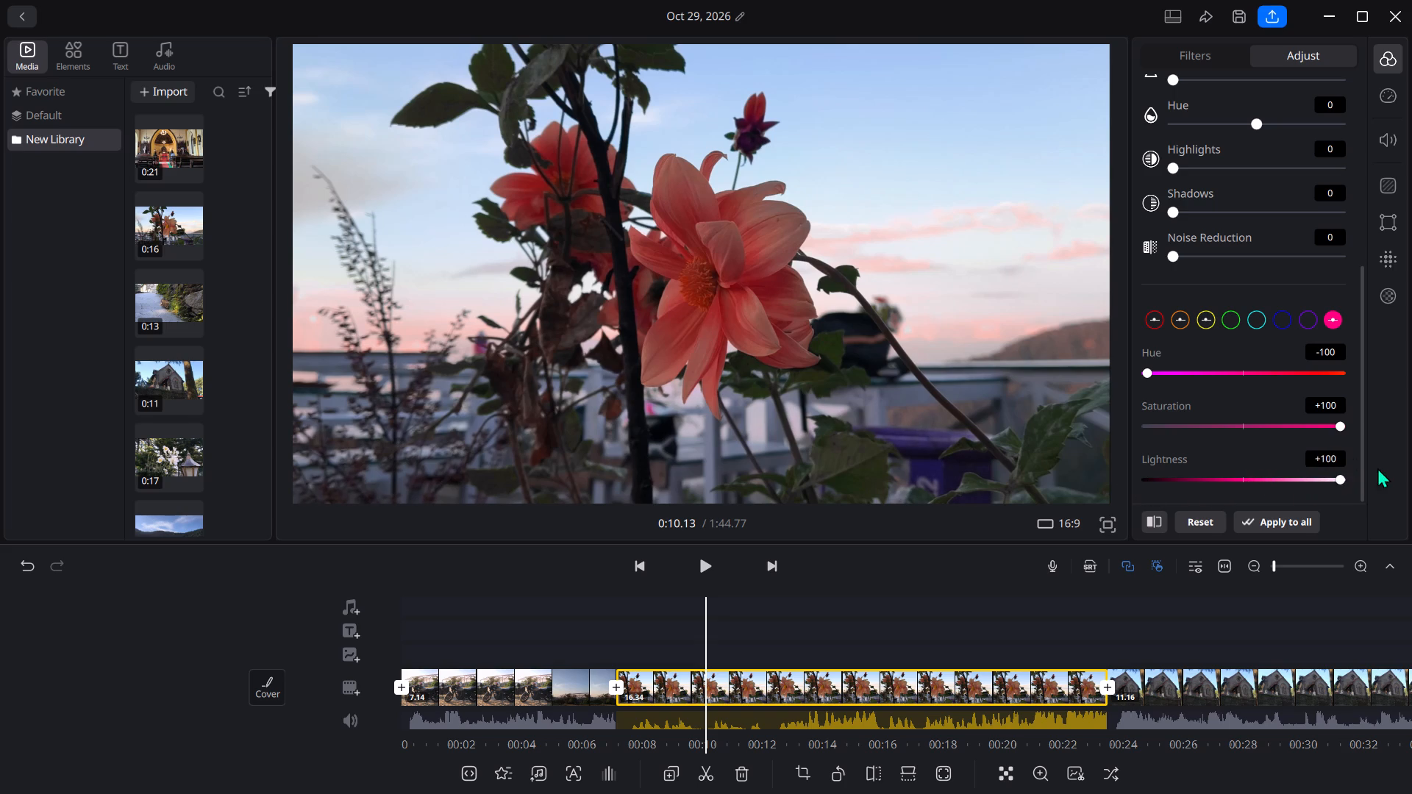
{"action": "left_click_drag", "start_coordinate": [1377, 468], "coordinate": [1224, 479]}
Set the Hue of the flower clip's blue color range to +26, trying stronger and weaker purple shifts.
{"action": "left_click", "coordinate": [1283, 318]}
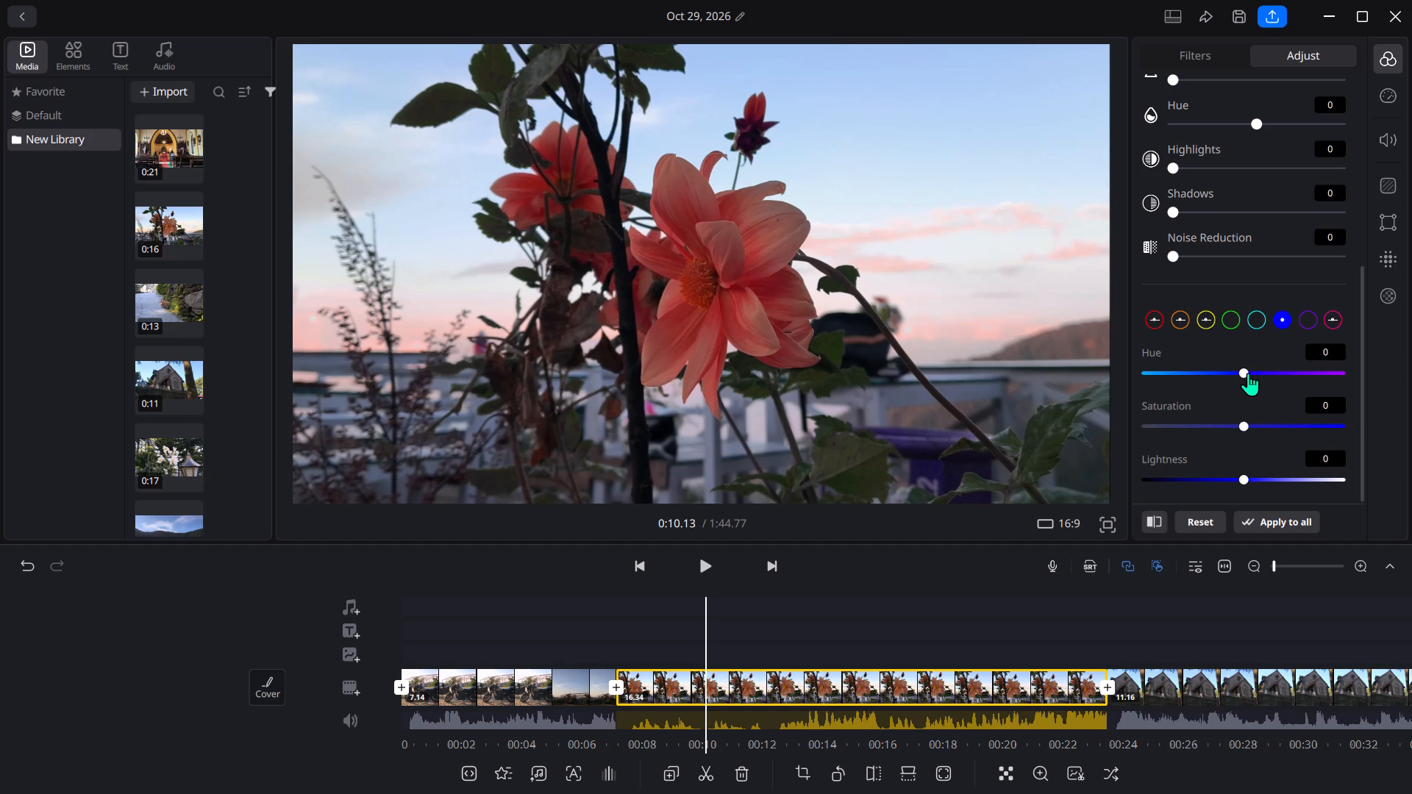
{"action": "left_click_drag", "start_coordinate": [1248, 373], "coordinate": [1349, 362]}
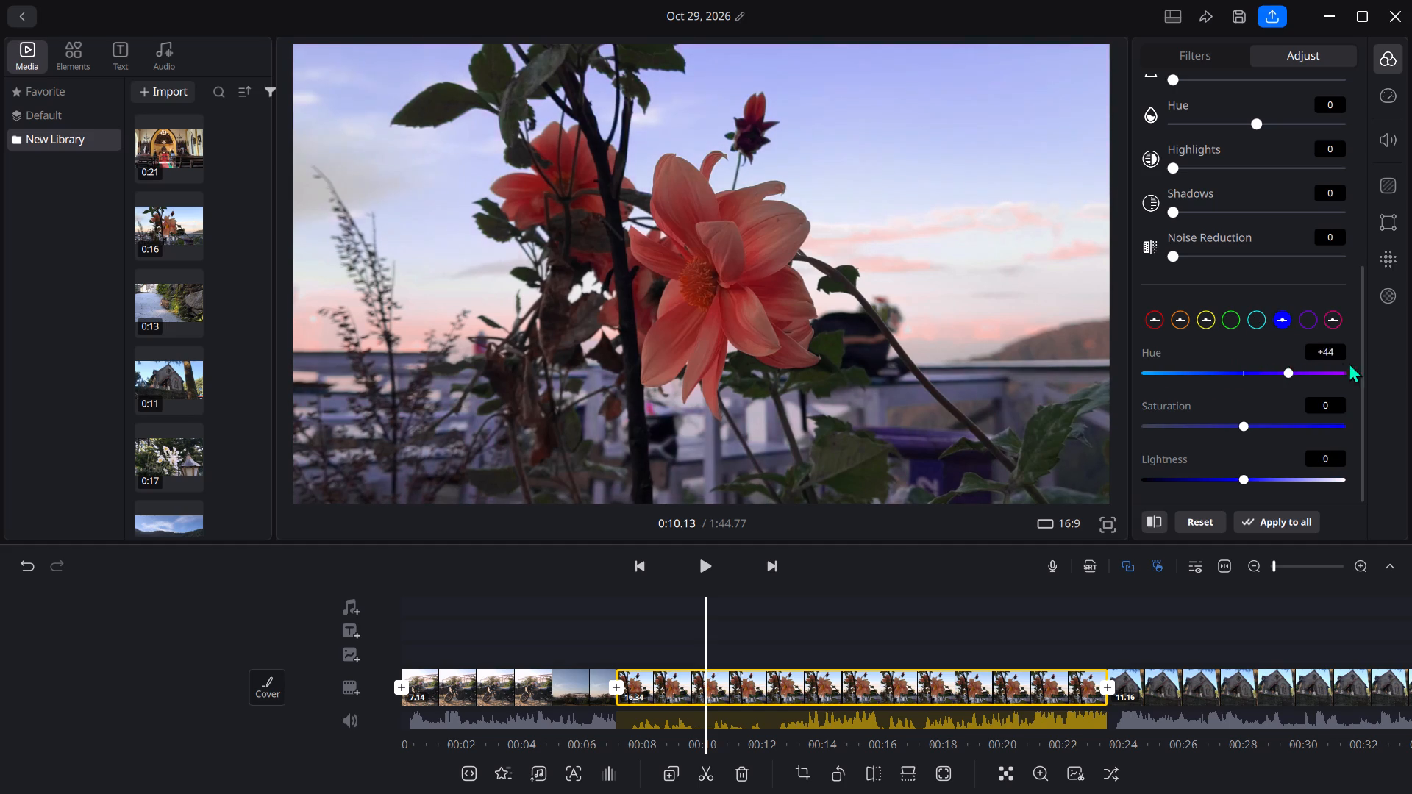
{"action": "left_click_drag", "start_coordinate": [1349, 362], "coordinate": [1277, 381]}
{"action": "left_click_drag", "start_coordinate": [1277, 381], "coordinate": [1341, 376]}
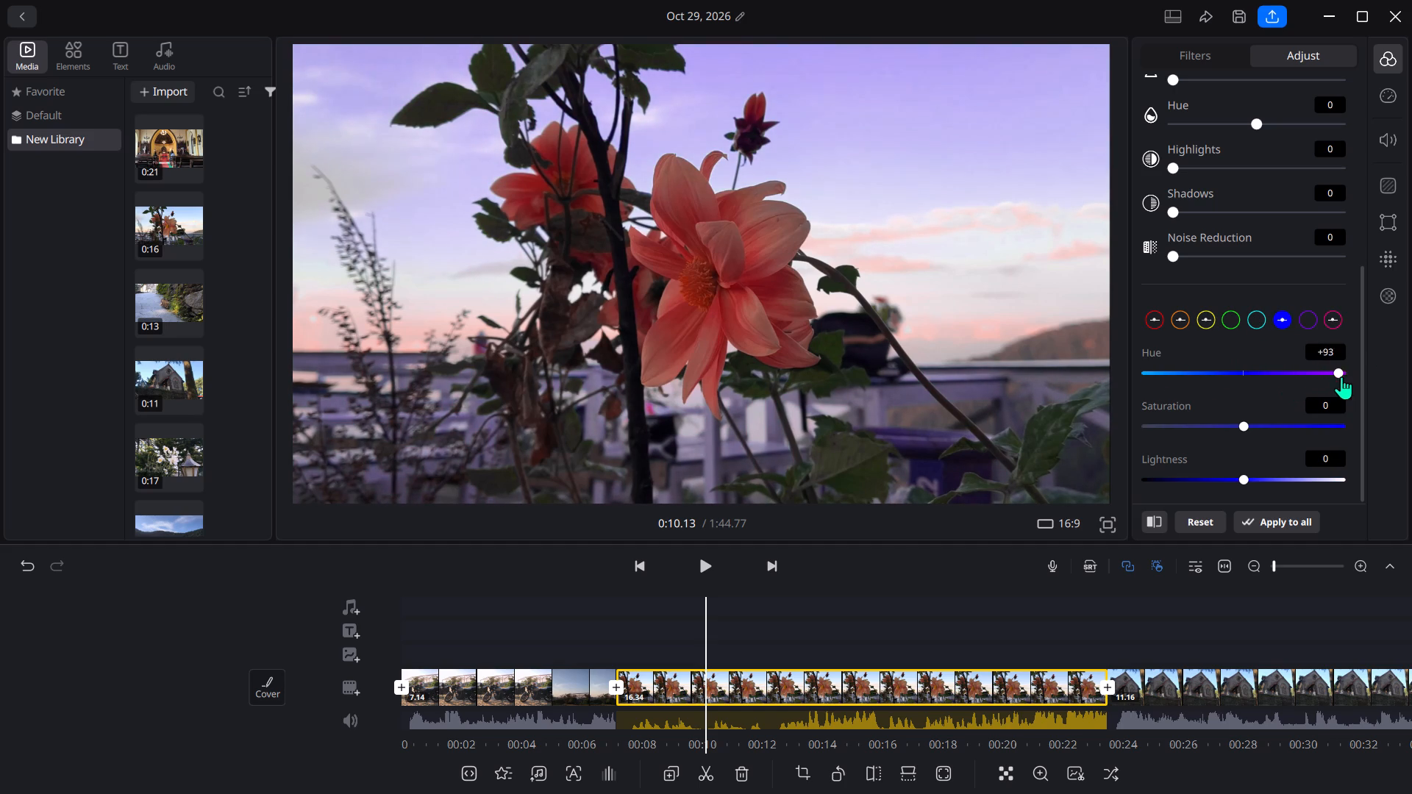
{"action": "left_click_drag", "start_coordinate": [1341, 376], "coordinate": [1294, 381]}
{"action": "left_click_drag", "start_coordinate": [1294, 381], "coordinate": [1245, 381]}
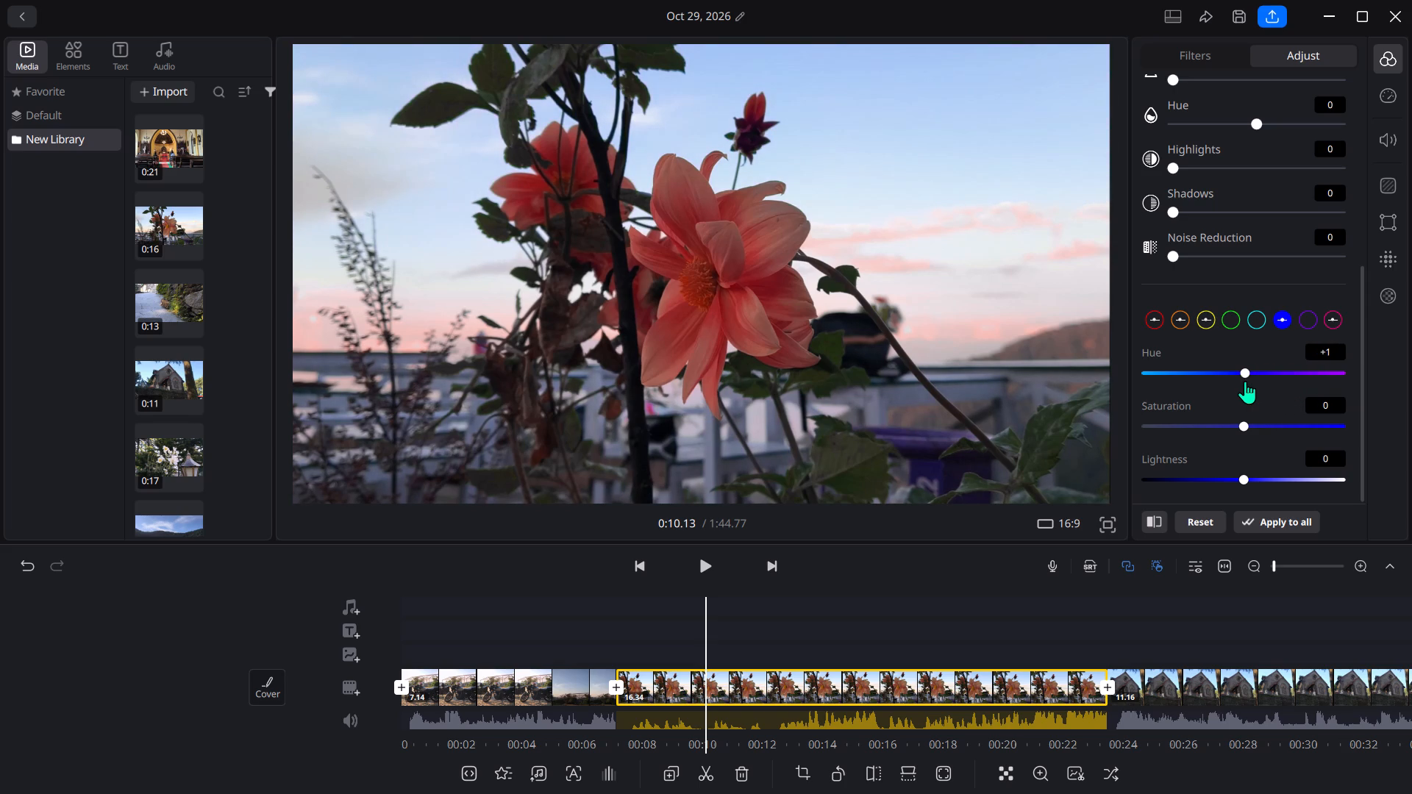
{"action": "left_click_drag", "start_coordinate": [1245, 381], "coordinate": [1264, 373]}
{"action": "left_click_drag", "start_coordinate": [1264, 373], "coordinate": [1288, 354]}
{"action": "left_click_drag", "start_coordinate": [1288, 354], "coordinate": [1330, 369]}
{"action": "left_click_drag", "start_coordinate": [1330, 369], "coordinate": [1279, 374]}
{"action": "left_click_drag", "start_coordinate": [1279, 374], "coordinate": [1271, 374]}
Set the blue color range's Saturation to +75 and Lightness to -15 on the flower clip.
{"action": "left_click_drag", "start_coordinate": [1241, 424], "coordinate": [1301, 420]}
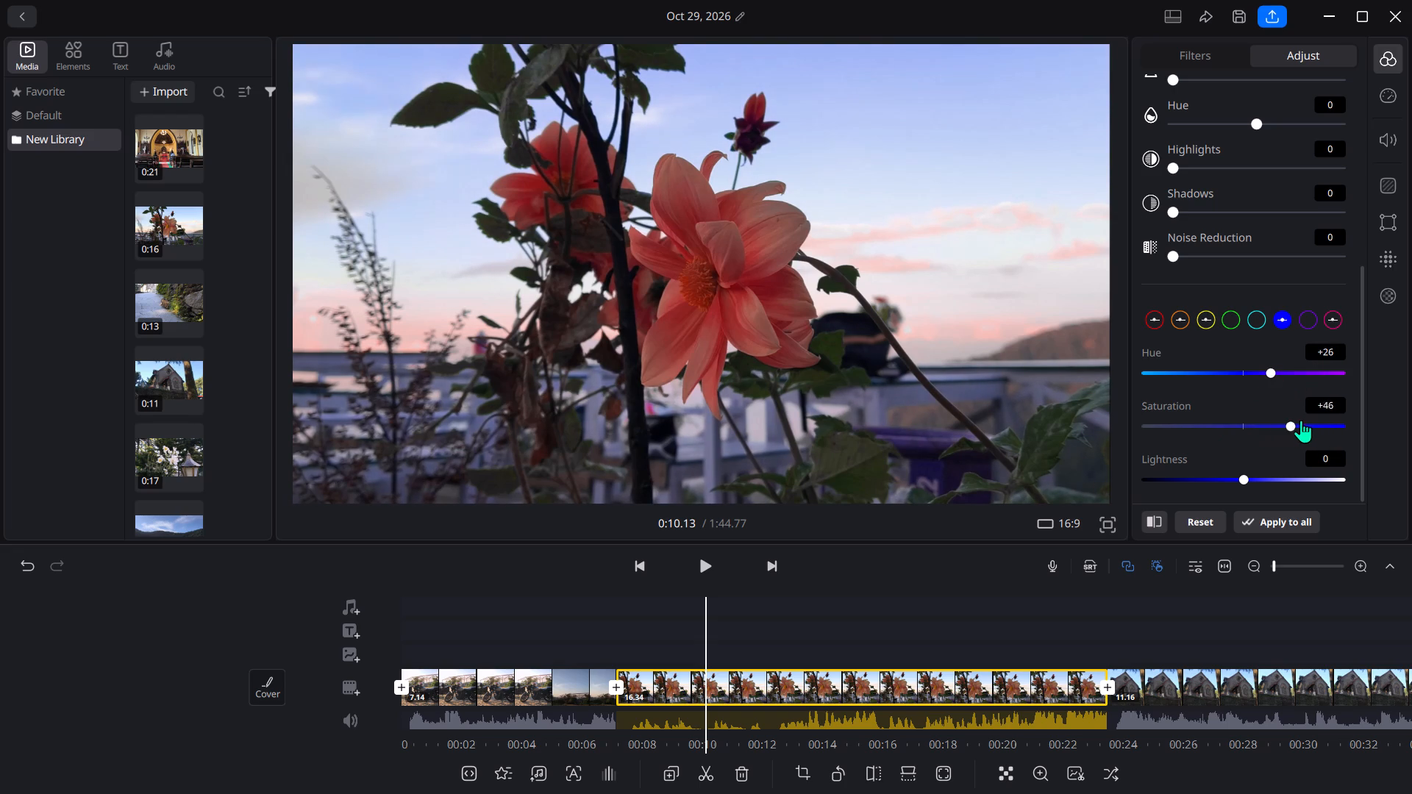
{"action": "left_click_drag", "start_coordinate": [1301, 420], "coordinate": [1320, 425]}
{"action": "left_click_drag", "start_coordinate": [1320, 425], "coordinate": [1411, 417]}
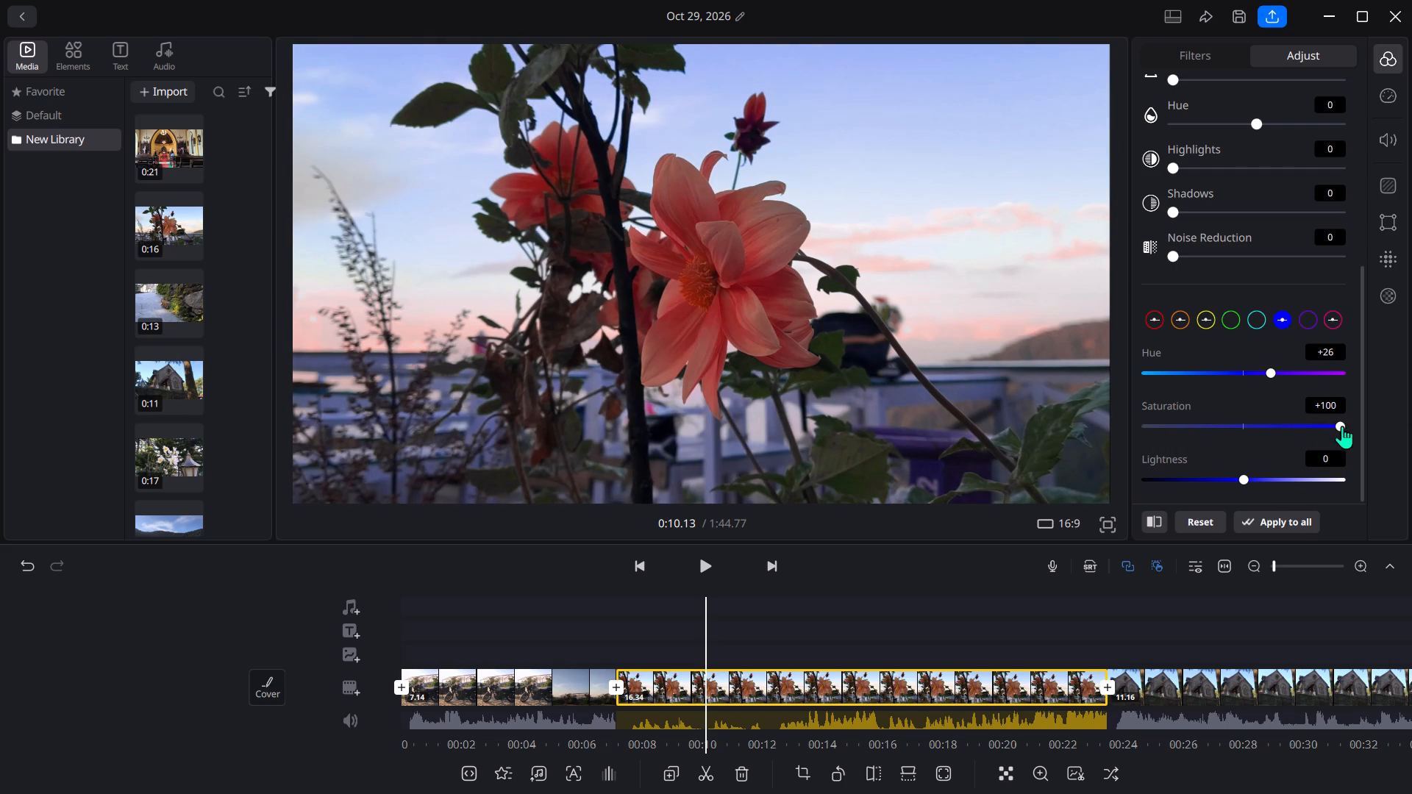
{"action": "left_click", "coordinate": [1338, 427]}
{"action": "left_click_drag", "start_coordinate": [1338, 427], "coordinate": [1321, 427]}
{"action": "left_click_drag", "start_coordinate": [1244, 476], "coordinate": [1203, 479]}
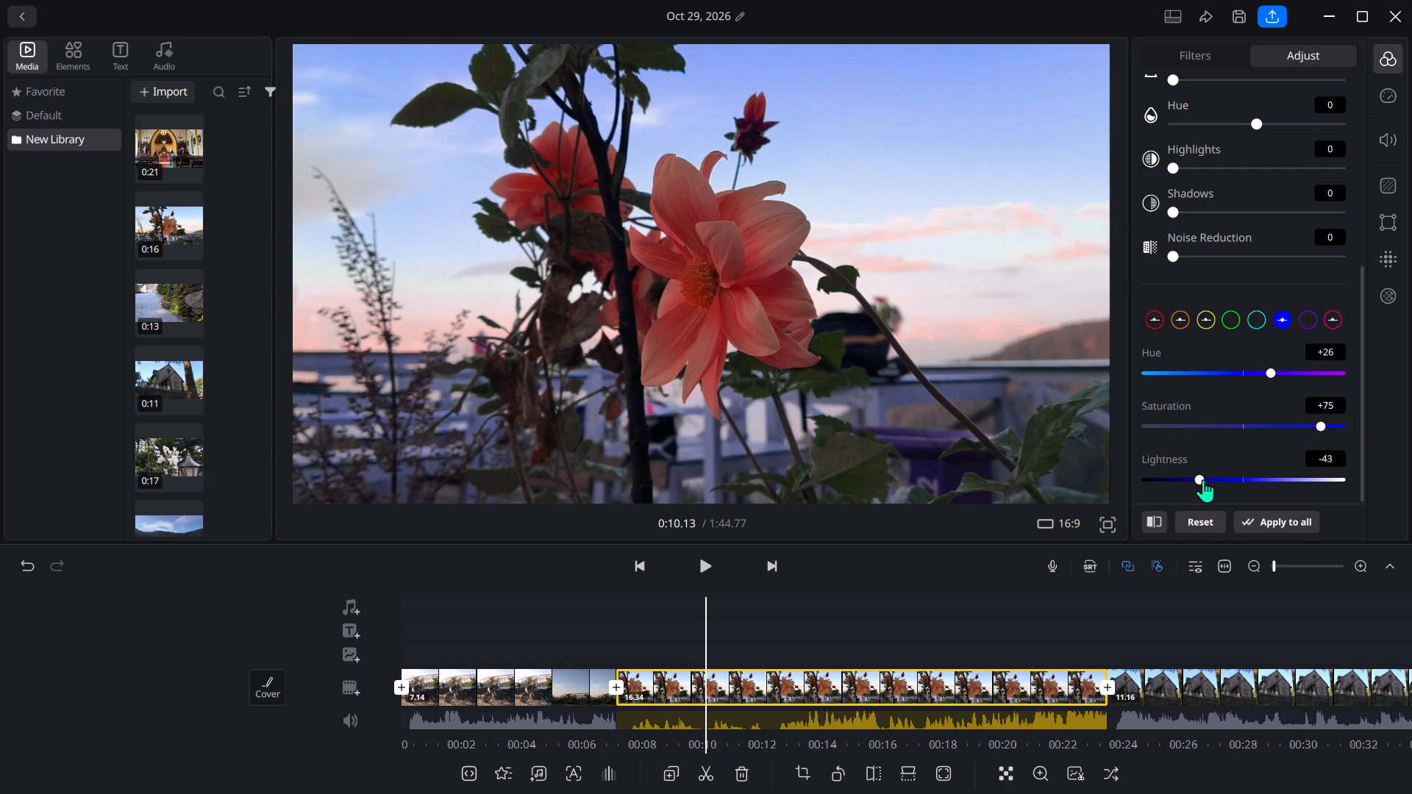
{"action": "left_click_drag", "start_coordinate": [1203, 479], "coordinate": [1228, 480]}
Set the flower clip's cyan color range to Hue +13, Saturation +78 and Lightness -15, and play the clip briefly to preview it.
{"action": "left_click", "coordinate": [1253, 317]}
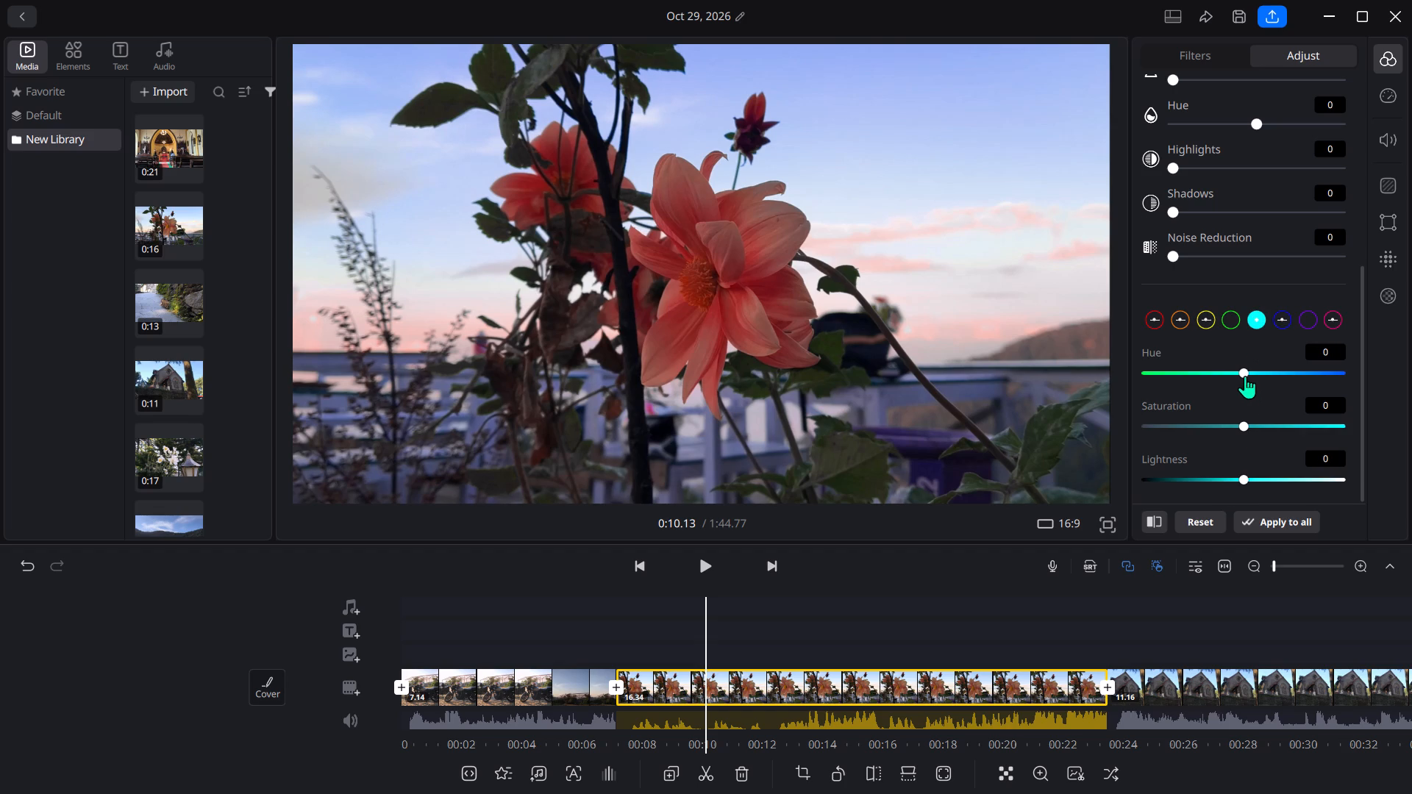
{"action": "left_click_drag", "start_coordinate": [1243, 368], "coordinate": [1251, 362]}
{"action": "left_click_drag", "start_coordinate": [1251, 362], "coordinate": [1218, 376]}
{"action": "left_click_drag", "start_coordinate": [1218, 376], "coordinate": [1256, 386]}
{"action": "left_click_drag", "start_coordinate": [1256, 386], "coordinate": [1268, 385]}
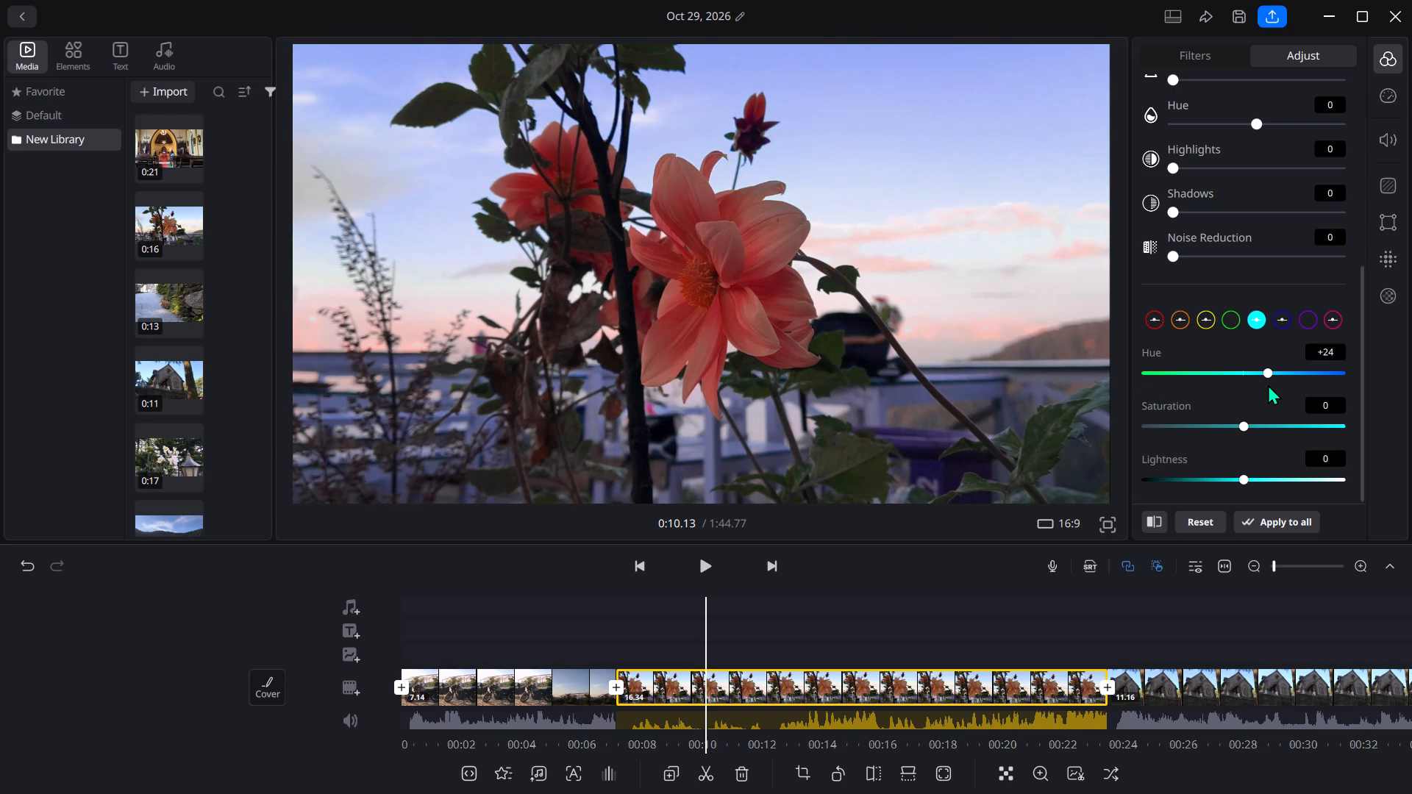
{"action": "left_click_drag", "start_coordinate": [1268, 385], "coordinate": [1268, 383]}
{"action": "left_click_drag", "start_coordinate": [1240, 426], "coordinate": [1312, 424]}
{"action": "left_click_drag", "start_coordinate": [1312, 424], "coordinate": [1323, 418]}
{"action": "left_click_drag", "start_coordinate": [1267, 366], "coordinate": [1411, 377]}
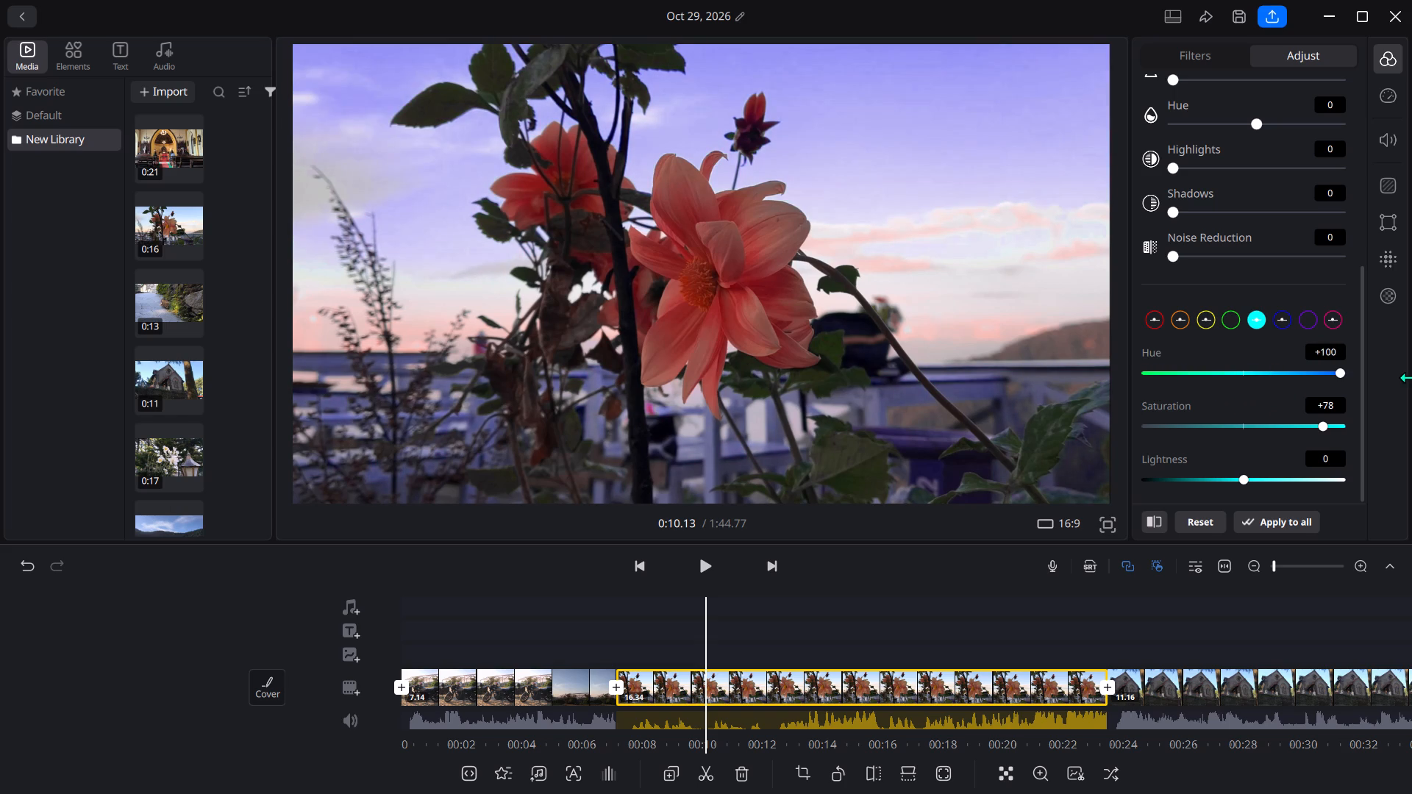
{"action": "left_click_drag", "start_coordinate": [1411, 377], "coordinate": [1269, 375]}
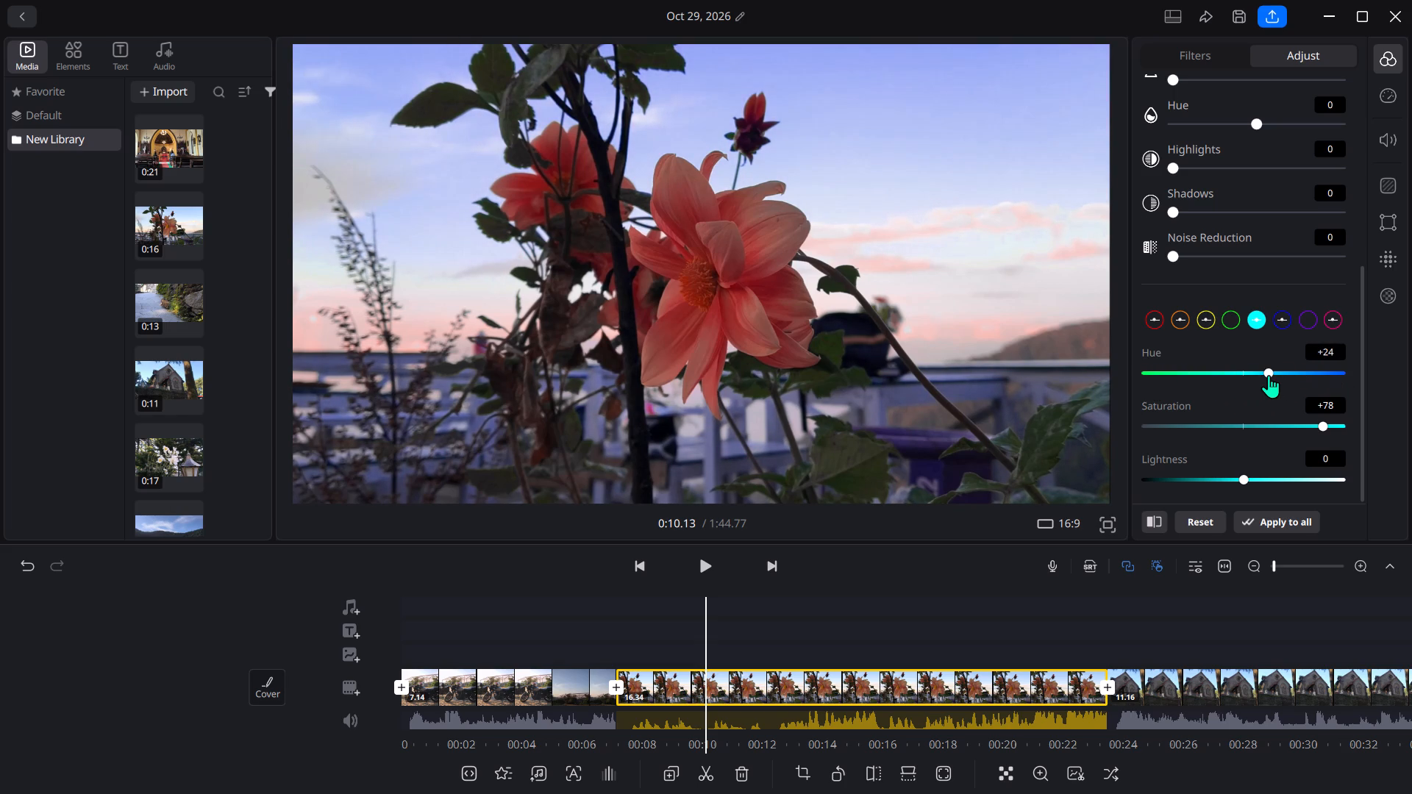
{"action": "left_click_drag", "start_coordinate": [1269, 375], "coordinate": [1257, 378]}
{"action": "left_click_drag", "start_coordinate": [1241, 476], "coordinate": [1229, 477]}
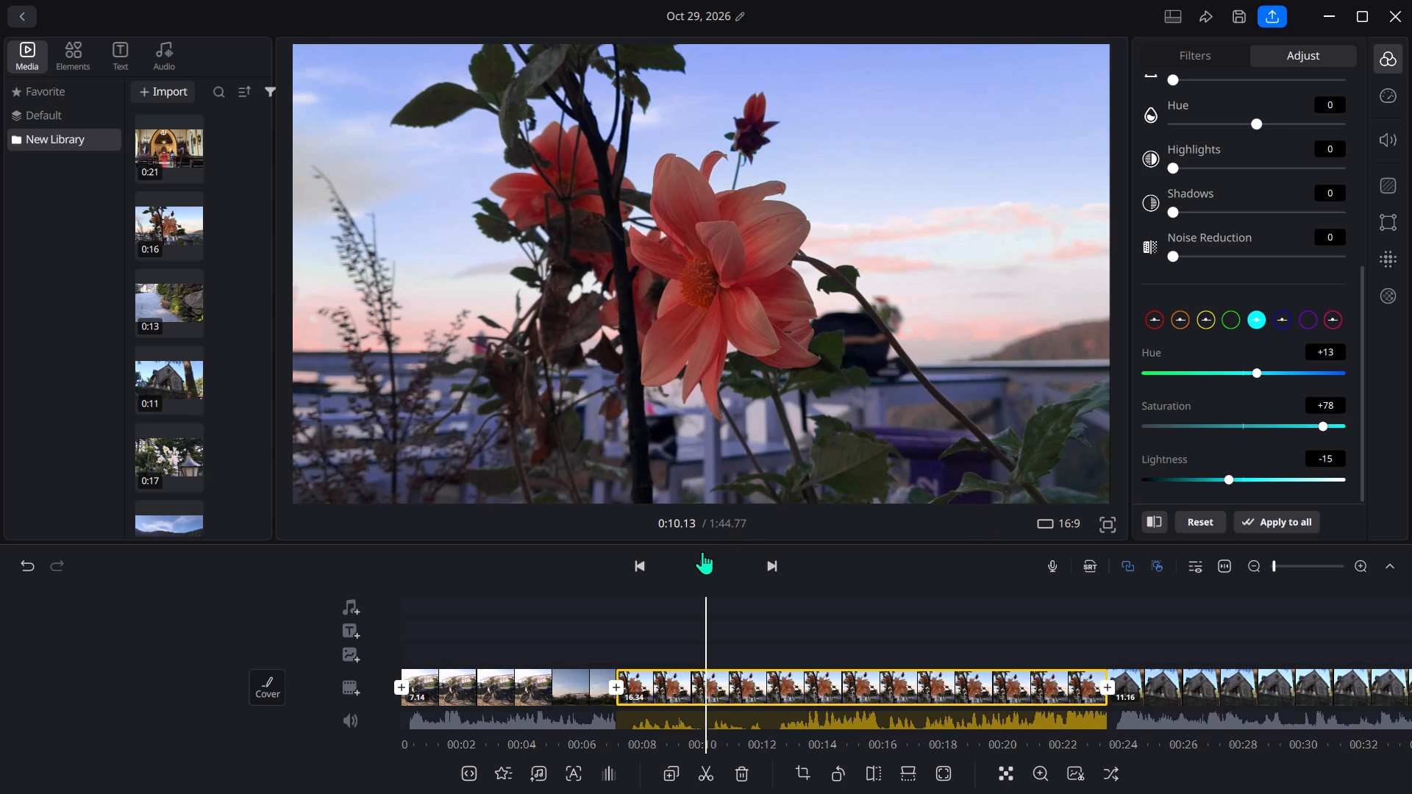
{"action": "left_click", "coordinate": [702, 563]}
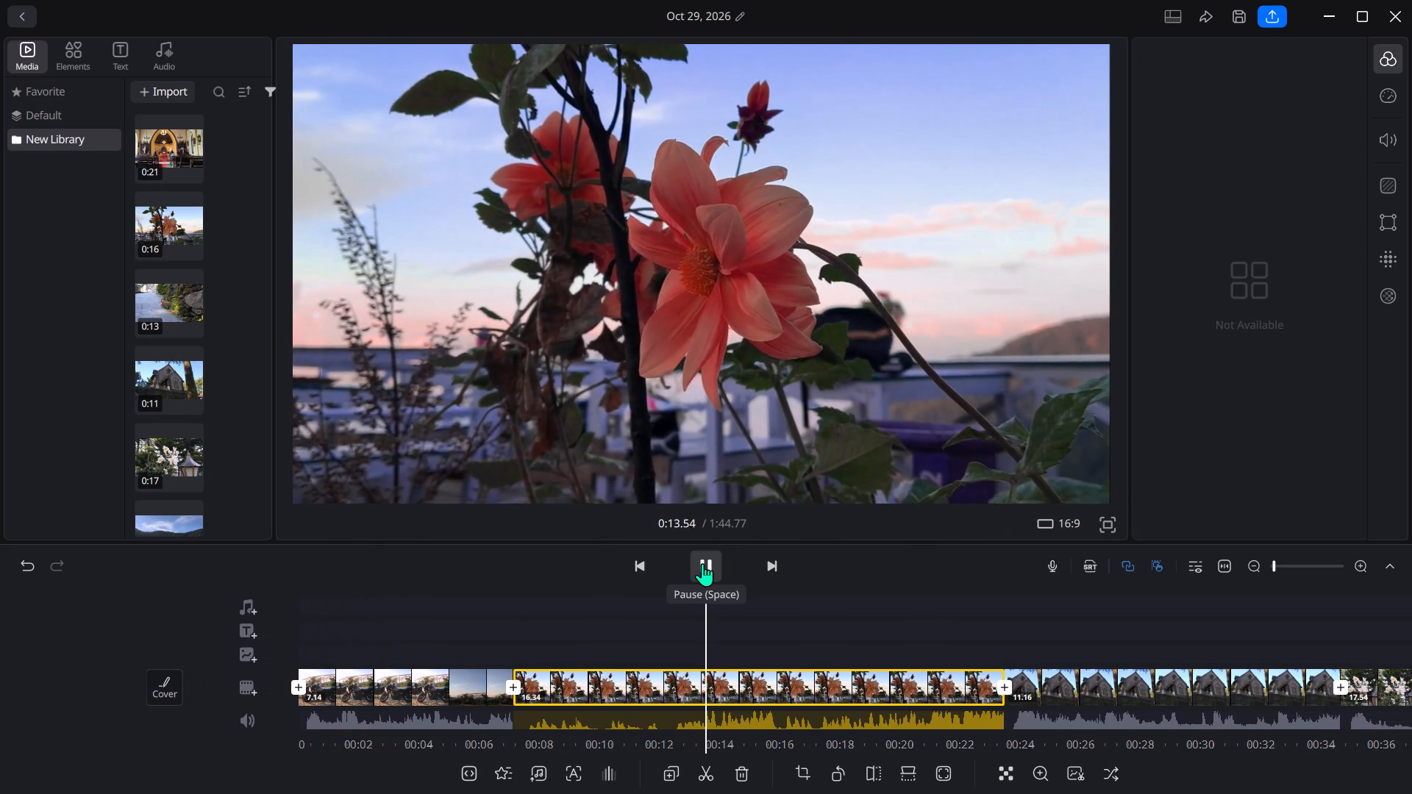
{"action": "left_click", "coordinate": [702, 563]}
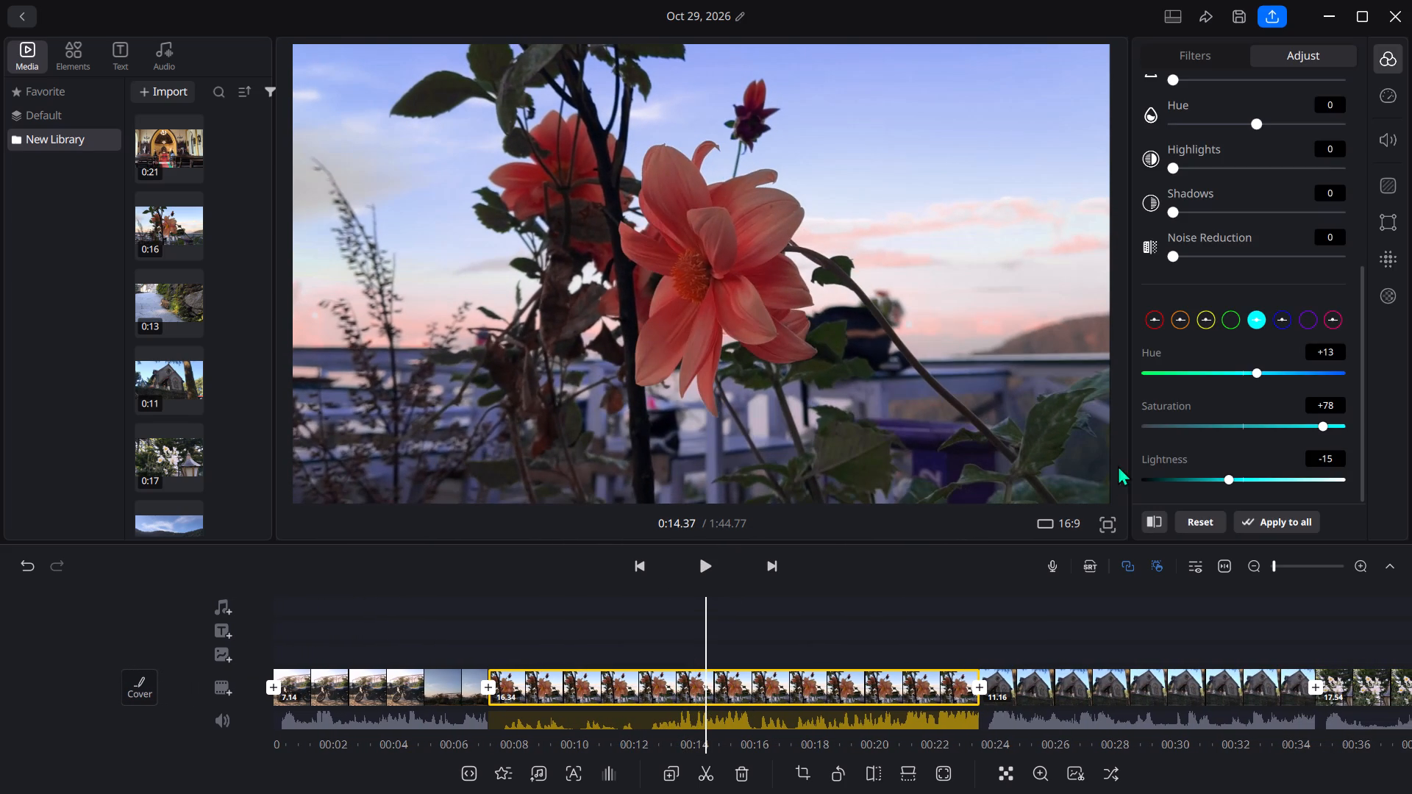
Set the flower clip's green color range to Hue +65 and Lightness -15, trying stronger and weaker hue shifts.
{"action": "left_click", "coordinate": [1229, 310]}
{"action": "left_click", "coordinate": [1227, 327]}
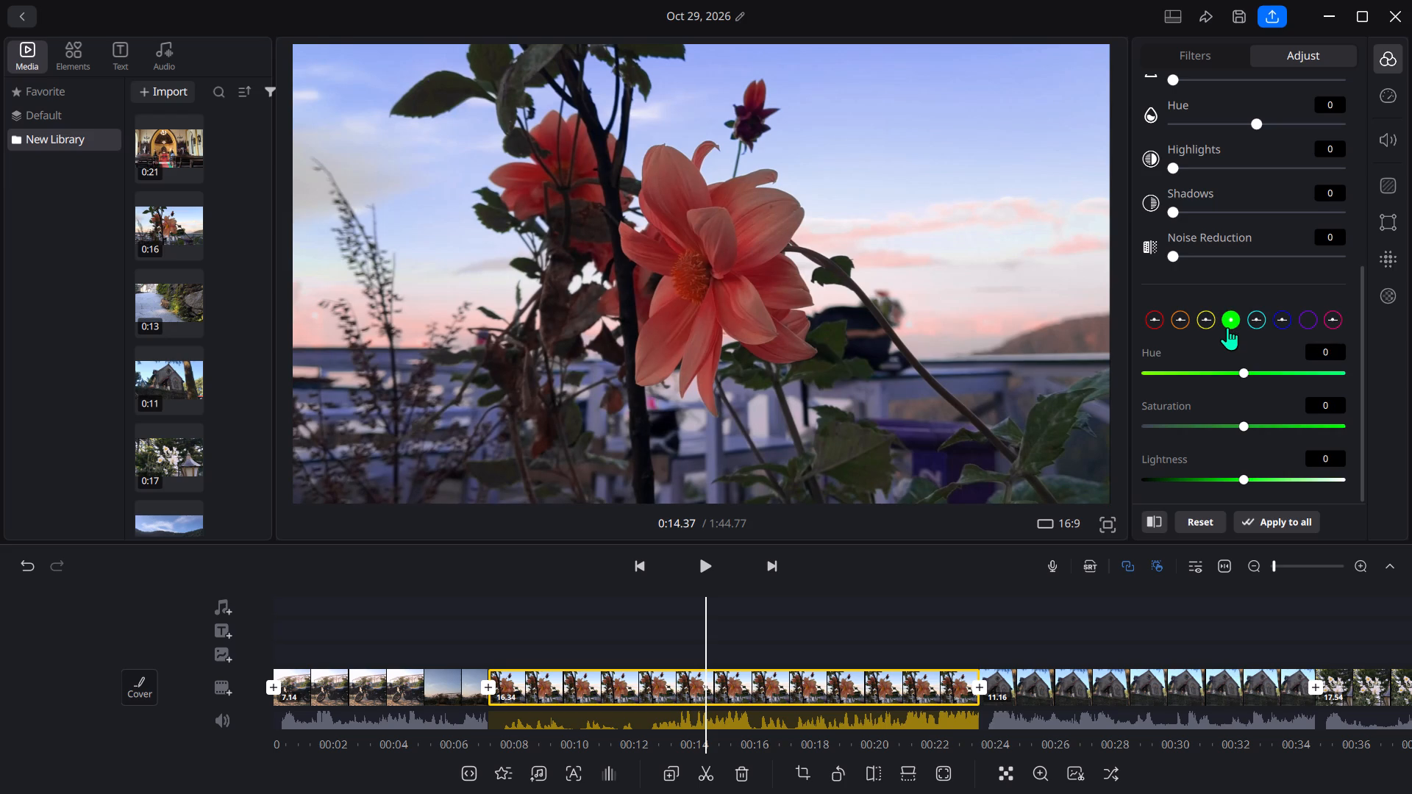
{"action": "left_click_drag", "start_coordinate": [1244, 371], "coordinate": [1314, 378]}
{"action": "left_click_drag", "start_coordinate": [1314, 378], "coordinate": [1252, 382]}
{"action": "left_click_drag", "start_coordinate": [1252, 382], "coordinate": [1326, 381]}
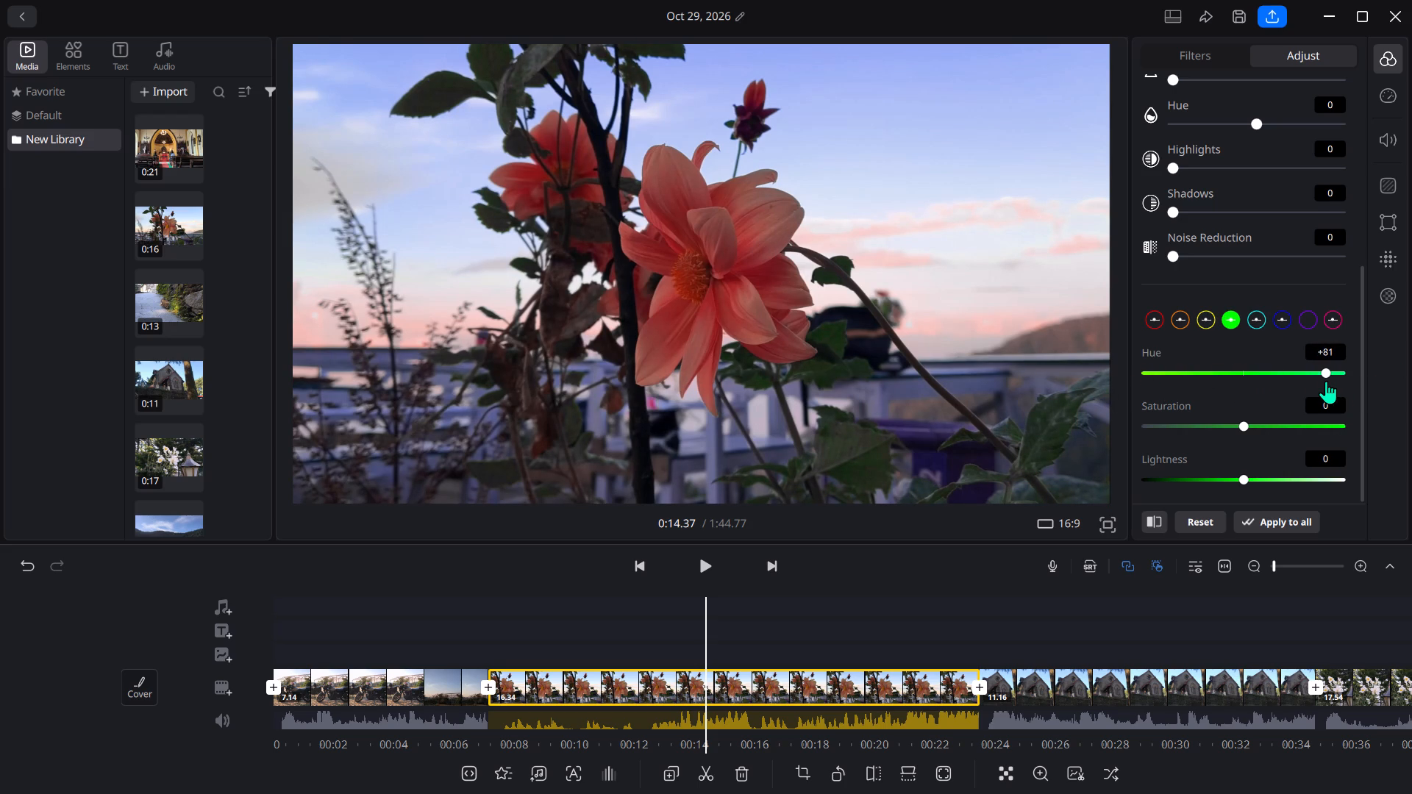
{"action": "left_click_drag", "start_coordinate": [1326, 381], "coordinate": [1411, 360]}
{"action": "left_click_drag", "start_coordinate": [1339, 376], "coordinate": [1322, 376]}
{"action": "left_click_drag", "start_coordinate": [1322, 376], "coordinate": [1348, 373]}
{"action": "left_click_drag", "start_coordinate": [1348, 373], "coordinate": [1310, 372]}
{"action": "left_click", "coordinate": [1240, 423]}
{"action": "left_click_drag", "start_coordinate": [1244, 481], "coordinate": [1227, 484]}
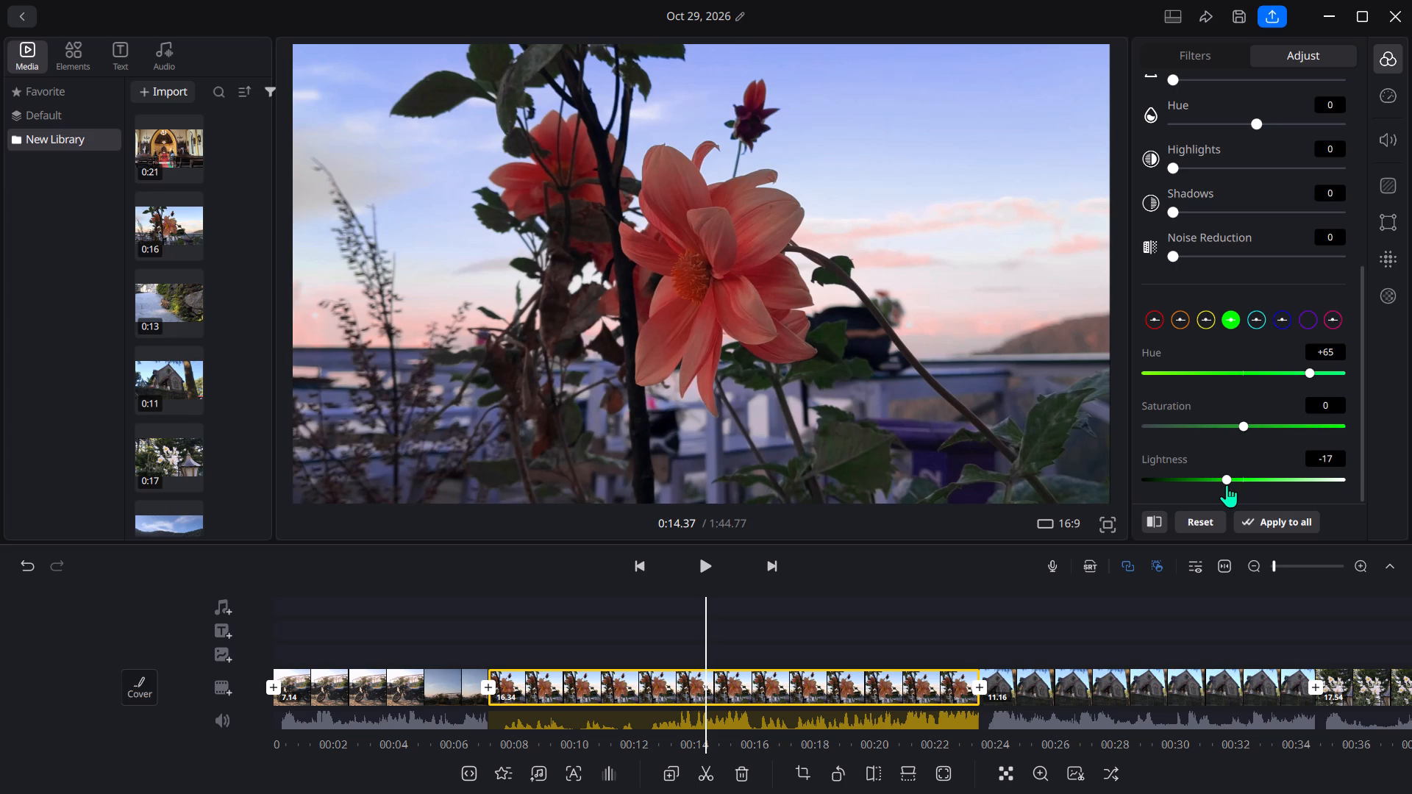
{"action": "left_click_drag", "start_coordinate": [1227, 484], "coordinate": [1229, 484]}
Apply the flower clip's color adjustments to all clips in the timeline.
{"action": "left_click", "coordinate": [1252, 523]}
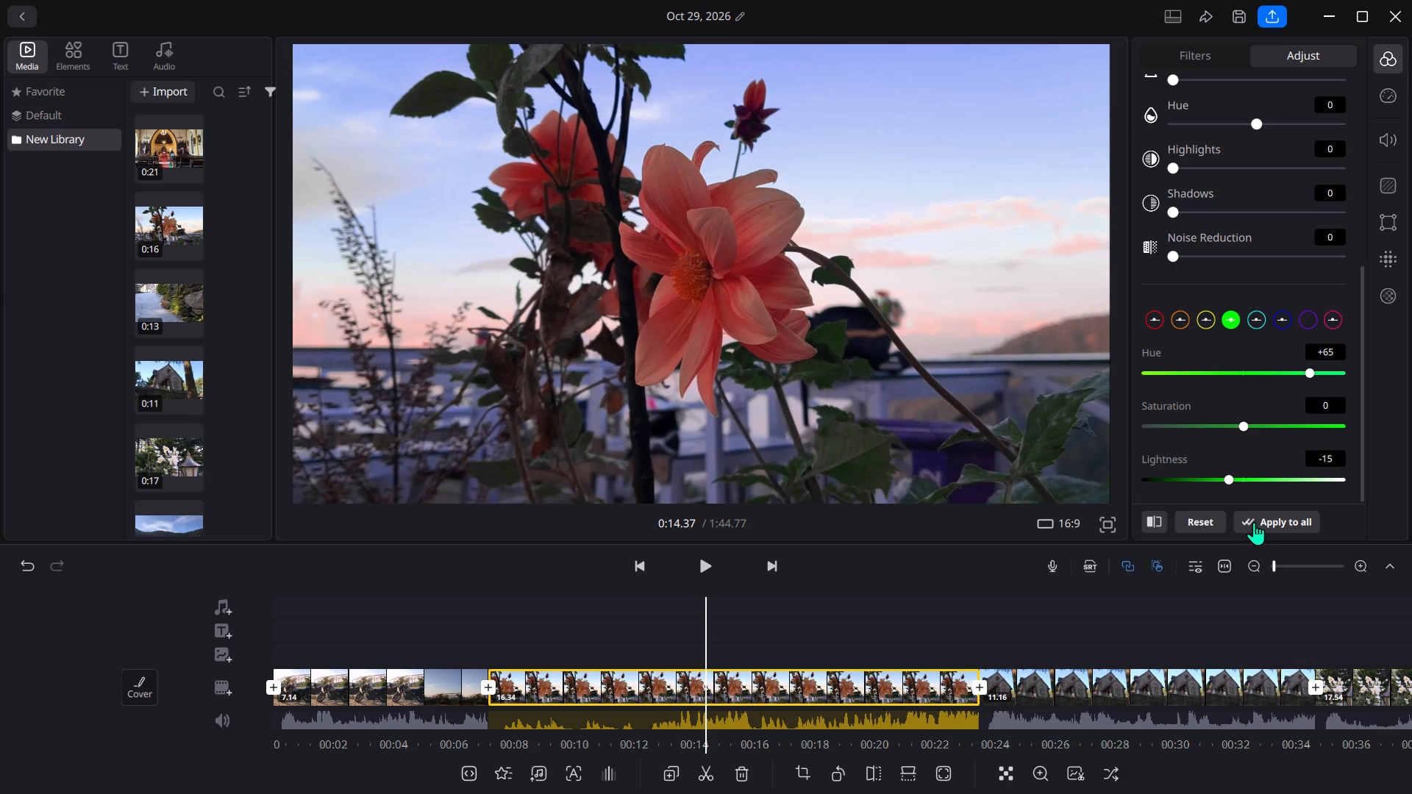
{"action": "left_click", "coordinate": [1255, 520]}
Move the orange flower clip to the beginning of the timeline, ahead of the motorcycle clip.
{"action": "scroll", "coordinate": [992, 679], "scroll_direction": "right", "scroll_amount": 3}
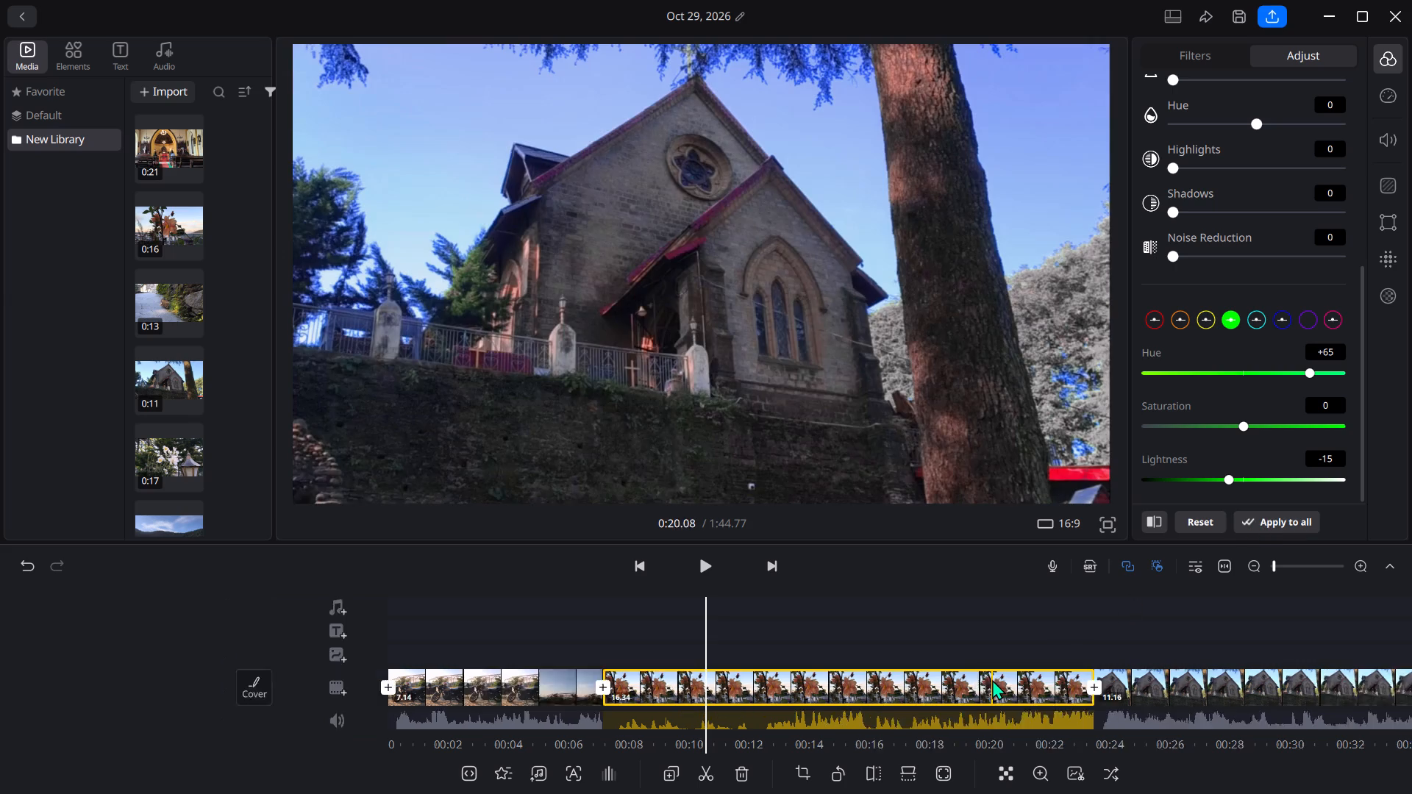
{"action": "scroll", "coordinate": [992, 679], "scroll_direction": "right", "scroll_amount": 7}
{"action": "left_click_drag", "start_coordinate": [992, 679], "coordinate": [732, 660]}
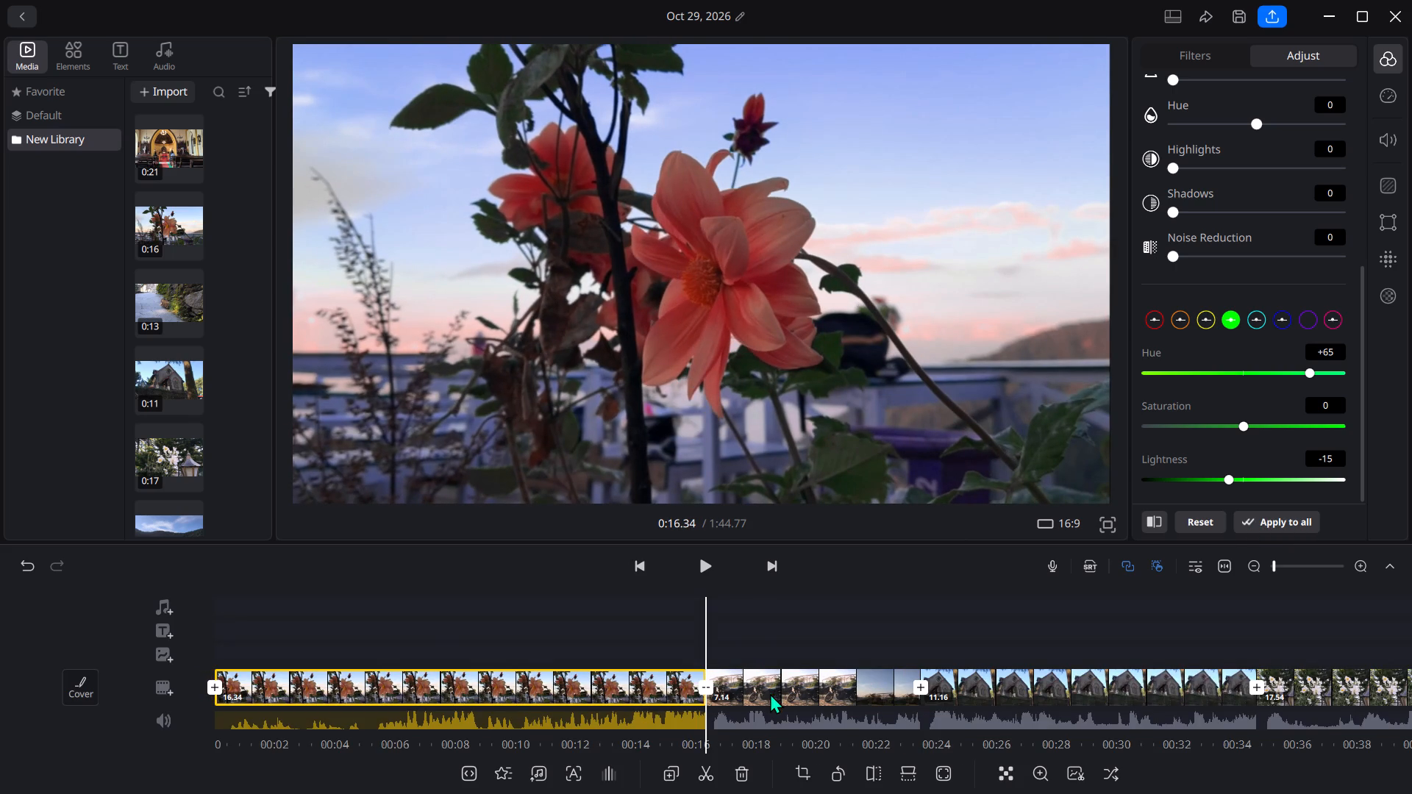
Preview the flower clip from the start of the timeline and skim the following clips to check the applied colors.
{"action": "scroll", "coordinate": [770, 693], "scroll_direction": "right", "scroll_amount": 11}
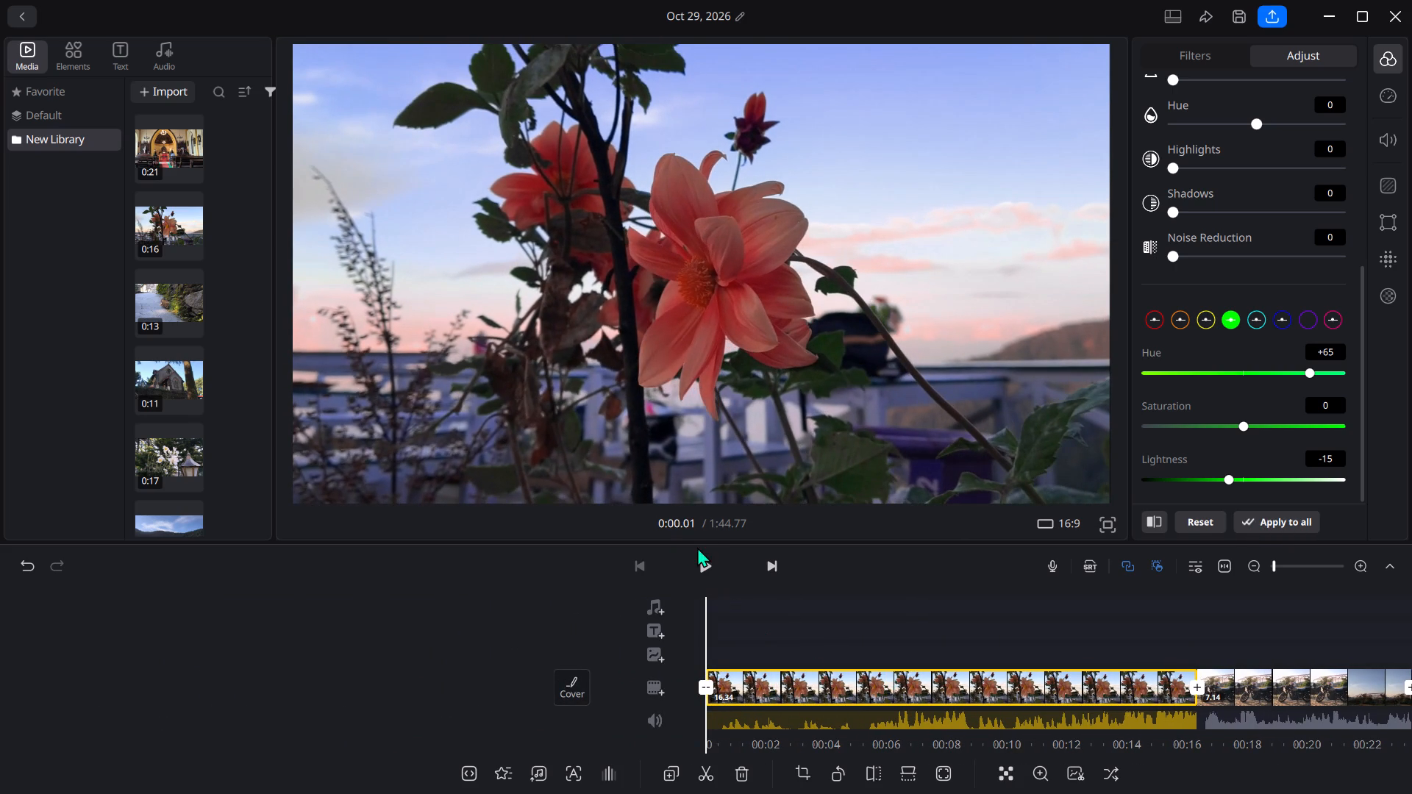
{"action": "left_click", "coordinate": [704, 562]}
{"action": "key", "text": "Right"}
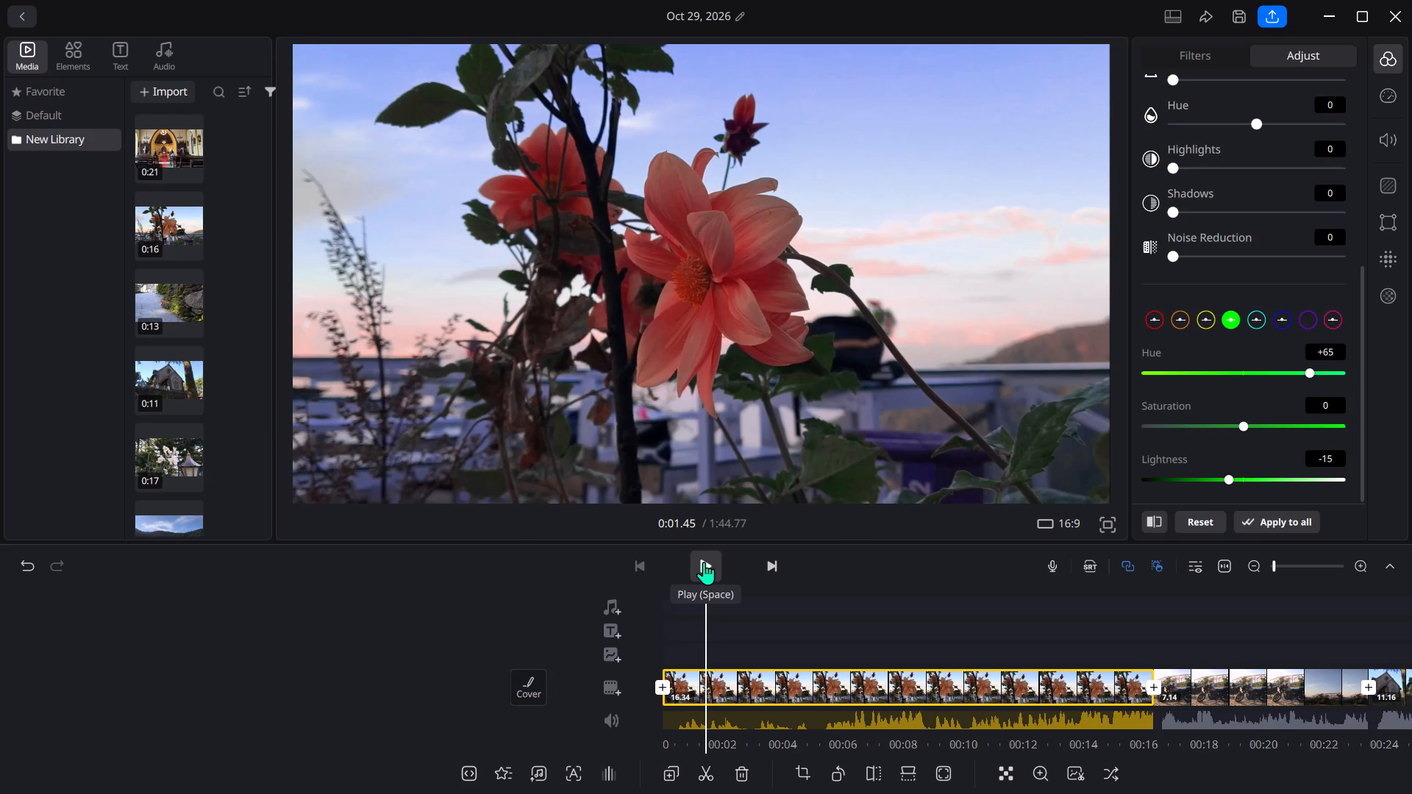
{"action": "key", "text": "Right"}
{"action": "key", "text": "Right"}
{"action": "key", "text": "Right"}
{"action": "key", "text": "Right"}
{"action": "key", "text": "Right"}
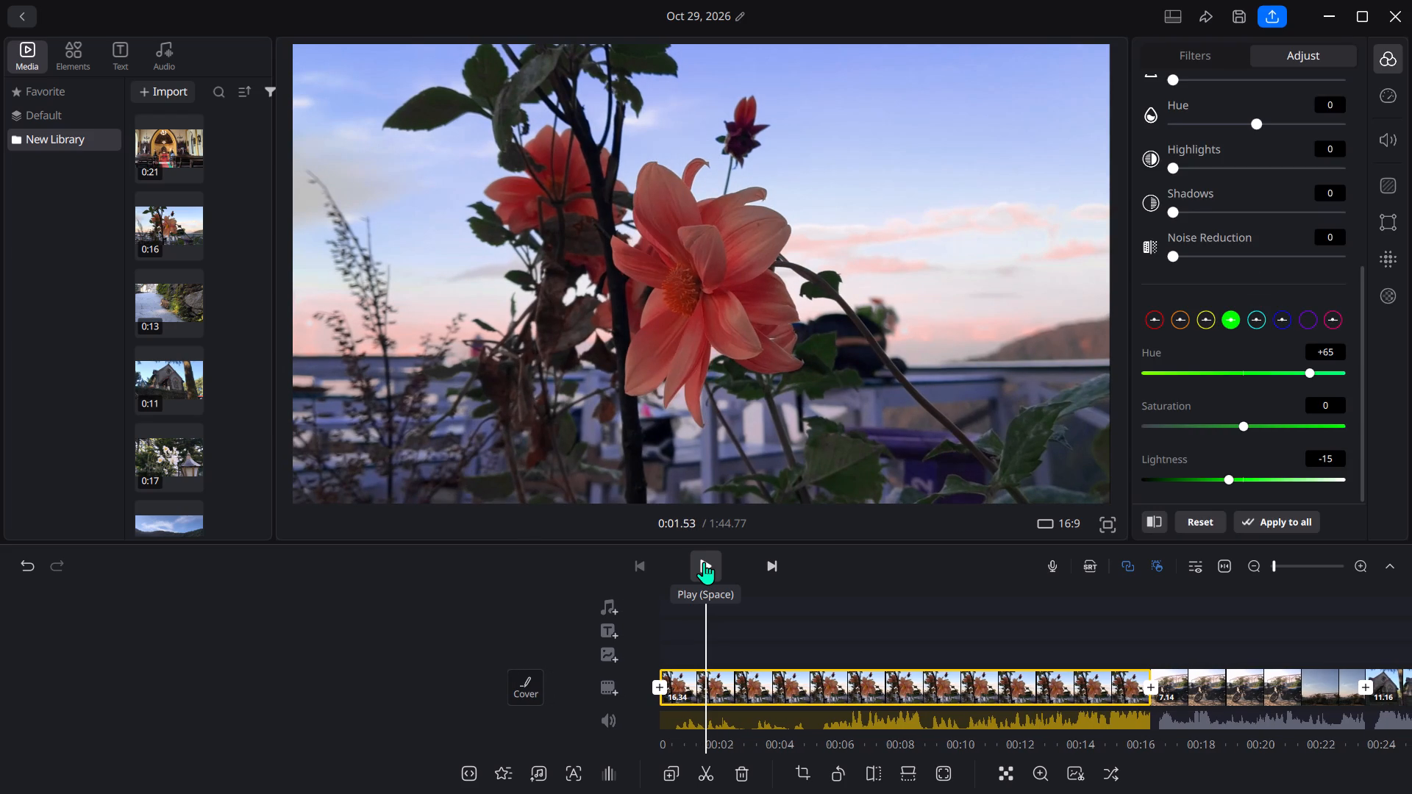
{"action": "left_click", "coordinate": [704, 562]}
{"action": "left_click", "coordinate": [1091, 682]}
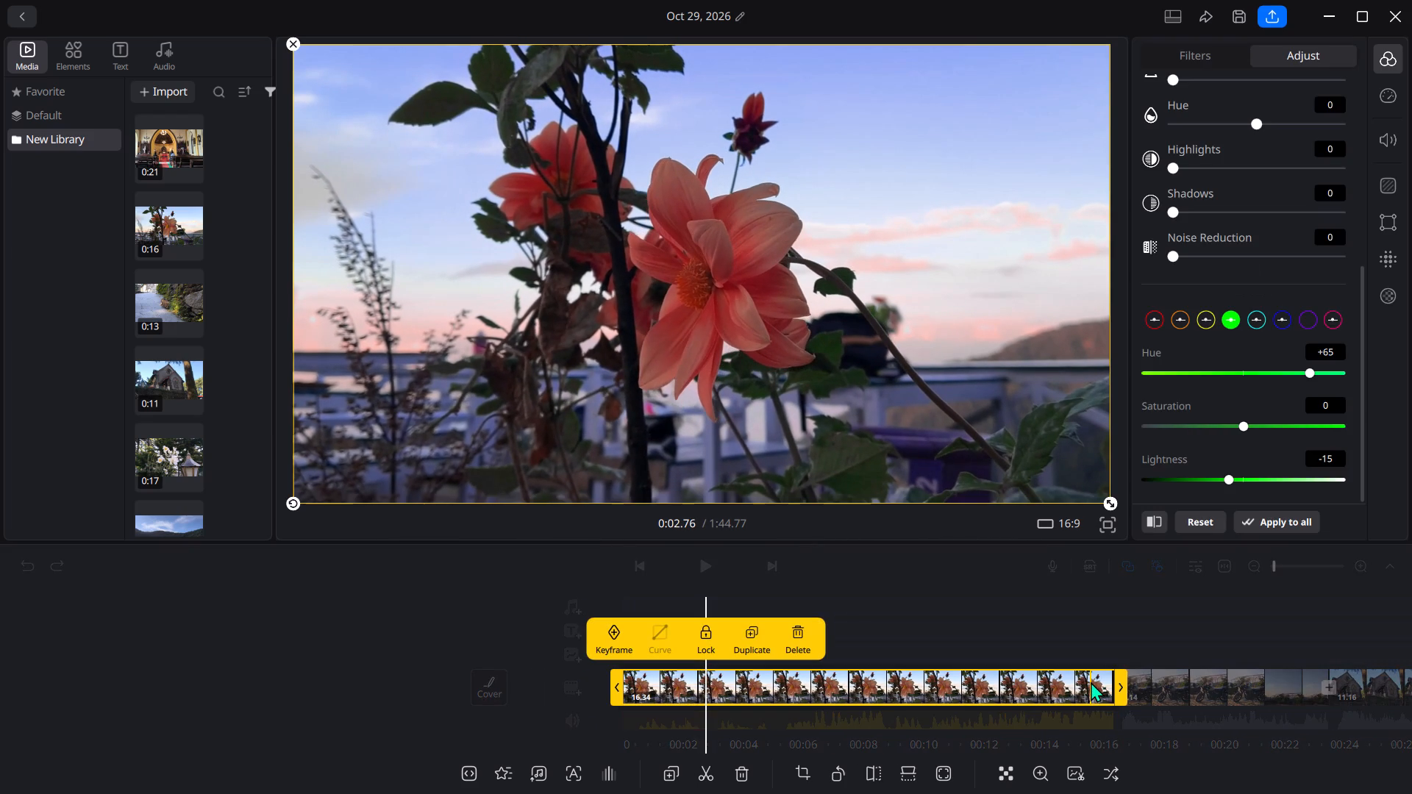
{"action": "scroll", "coordinate": [1177, 687], "scroll_direction": "left", "scroll_amount": 6}
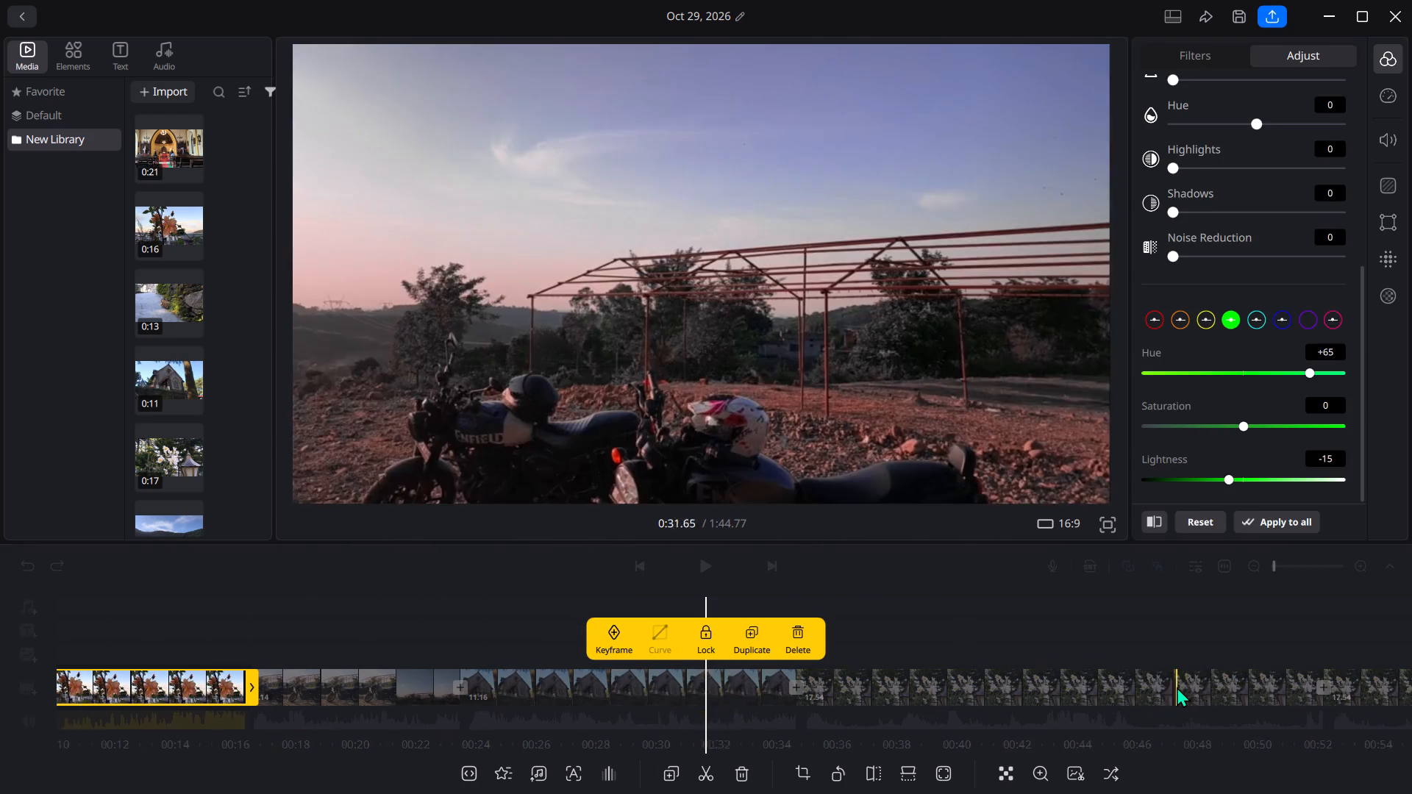
{"action": "key", "text": "space"}
{"action": "scroll", "coordinate": [1116, 681], "scroll_direction": "right", "scroll_amount": 3}
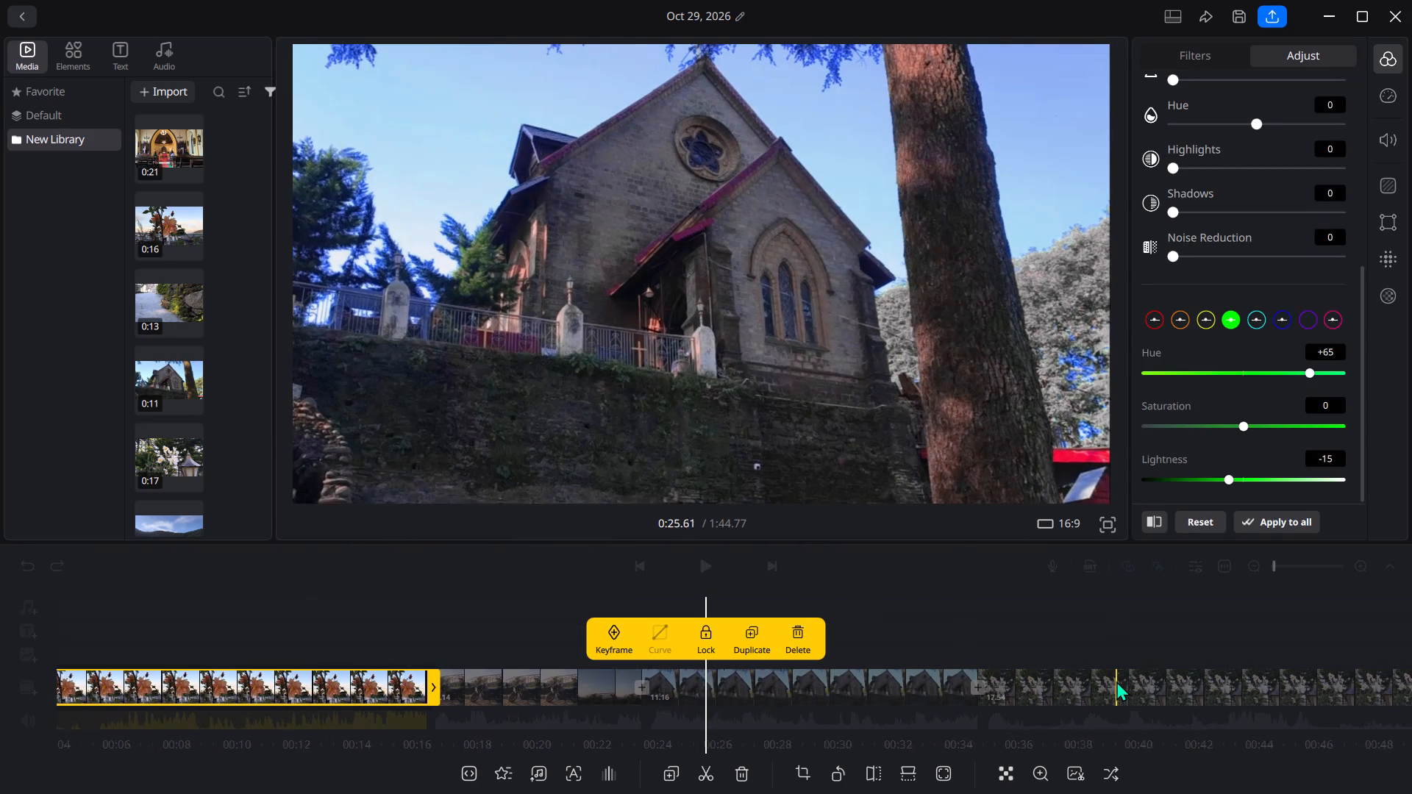
{"action": "scroll", "coordinate": [1116, 681], "scroll_direction": "right", "scroll_amount": 3}
{"action": "key", "text": "space"}
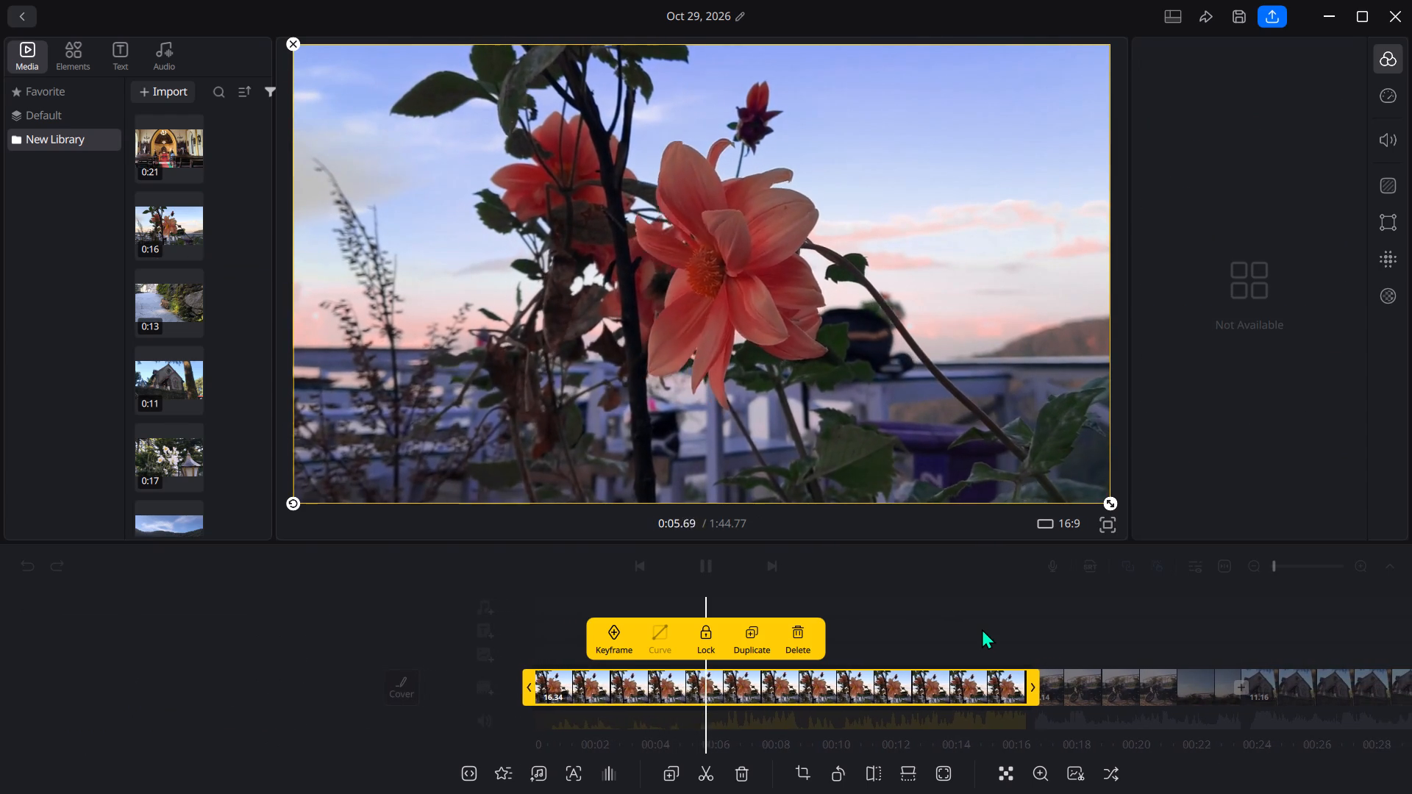
{"action": "key", "text": "Right"}
{"action": "key", "text": "Right"}
{"action": "key", "text": "Right"}
{"action": "key", "text": "Right"}
{"action": "key", "text": "Right"}
{"action": "key", "text": "Right"}
{"action": "key", "text": "Right"}
{"action": "key", "text": "Right"}
{"action": "key", "text": "Right"}
{"action": "key", "text": "Right"}
{"action": "key", "text": "Right"}
{"action": "key", "text": "Right"}
{"action": "key", "text": "Right"}
{"action": "key", "text": "Right"}
{"action": "key", "text": "Right"}
{"action": "key", "text": "Right"}
{"action": "key", "text": "Right"}
{"action": "key", "text": "Right"}
{"action": "key", "text": "Right"}
{"action": "key", "text": "Right"}
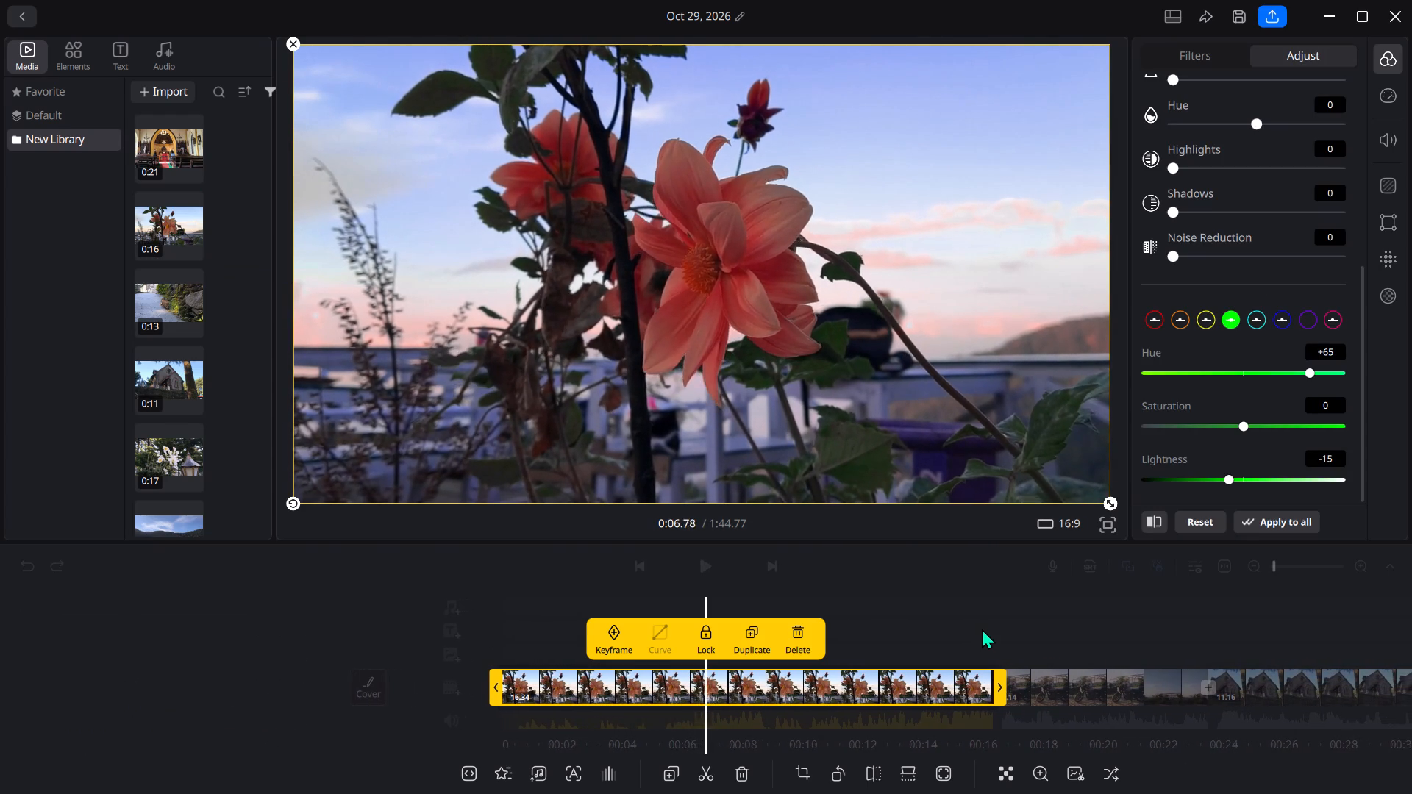
{"action": "key", "text": "space"}
Play parts of the motorcycle, church exterior and white flower clips to review their adjusted colors.
{"action": "left_click", "coordinate": [1003, 684]}
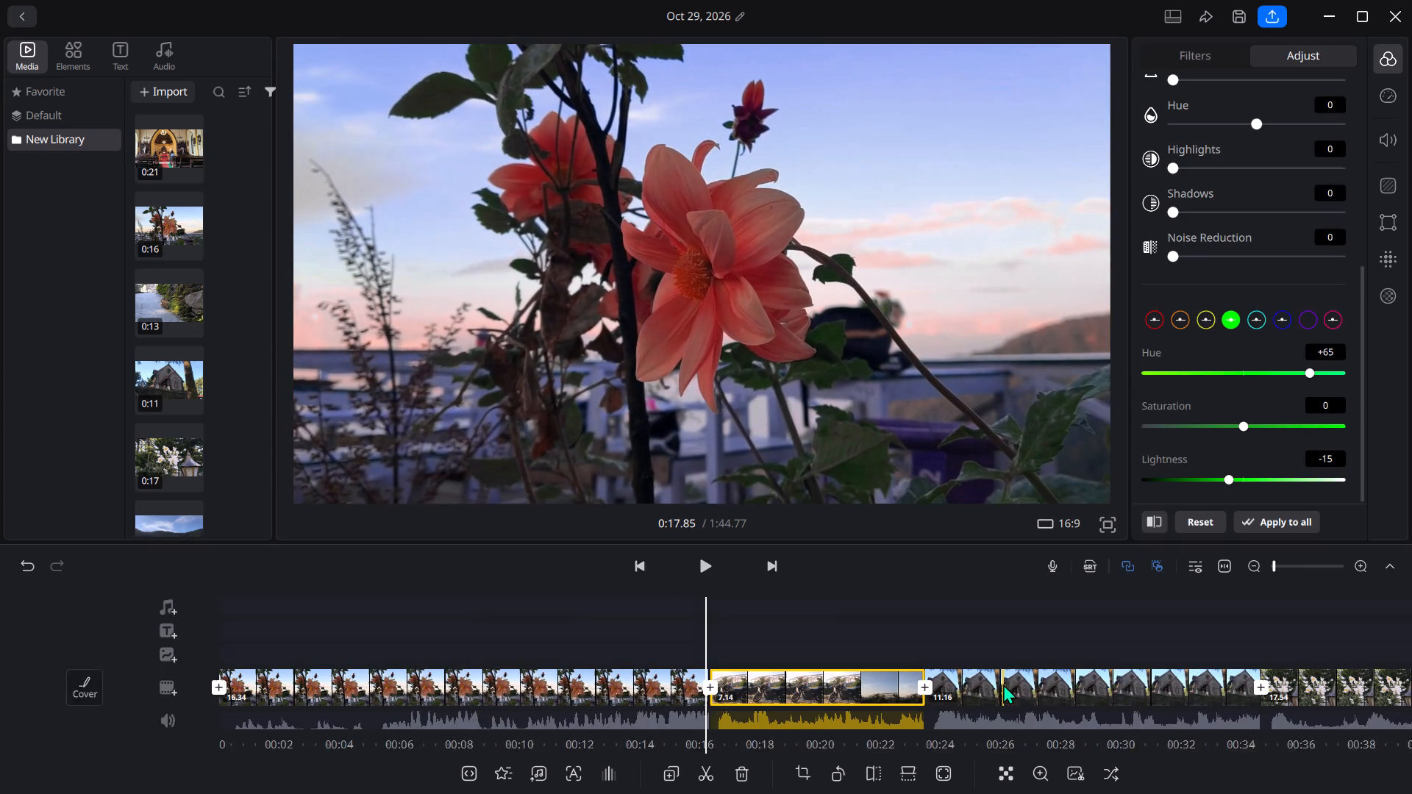
{"action": "left_click", "coordinate": [696, 555]}
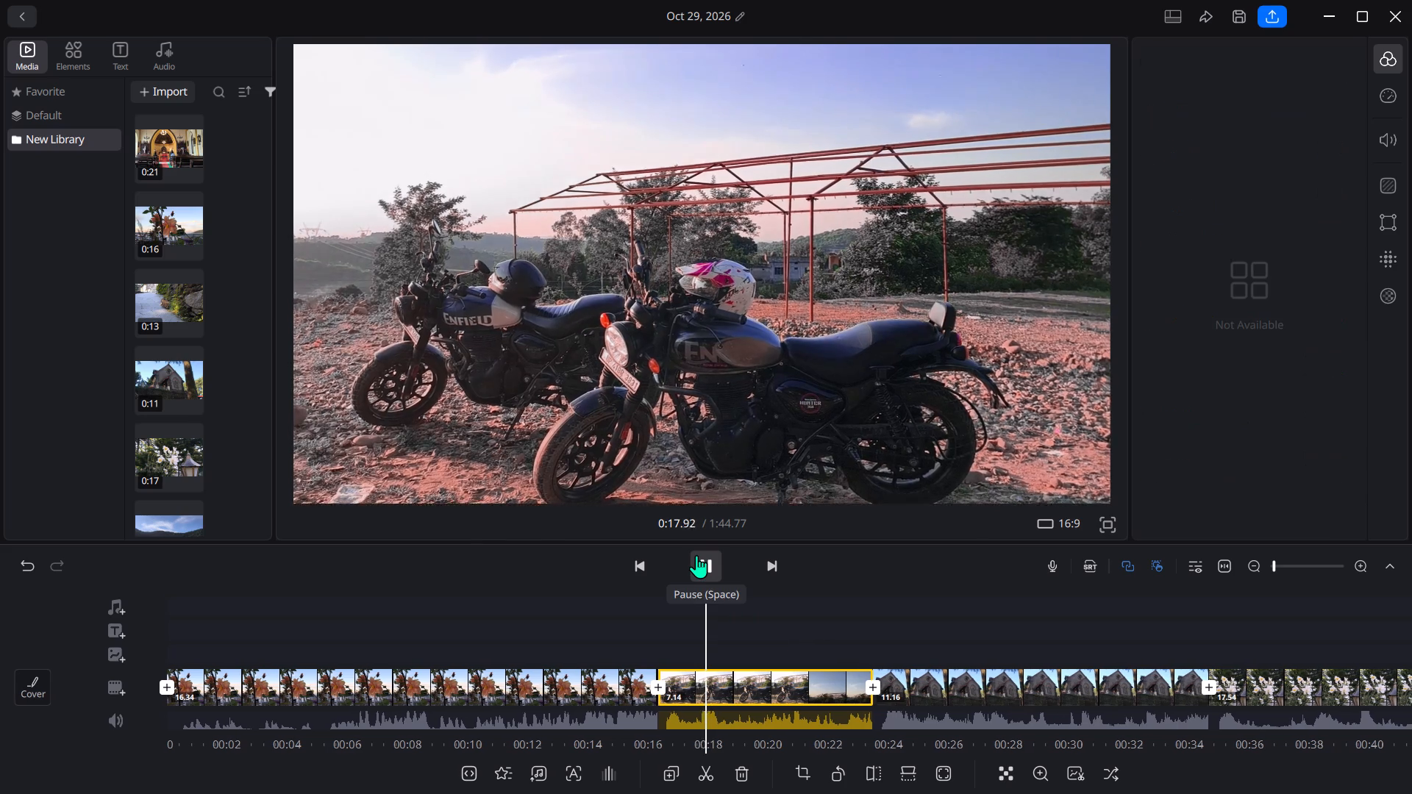
{"action": "left_click", "coordinate": [696, 555]}
{"action": "left_click", "coordinate": [696, 555]}
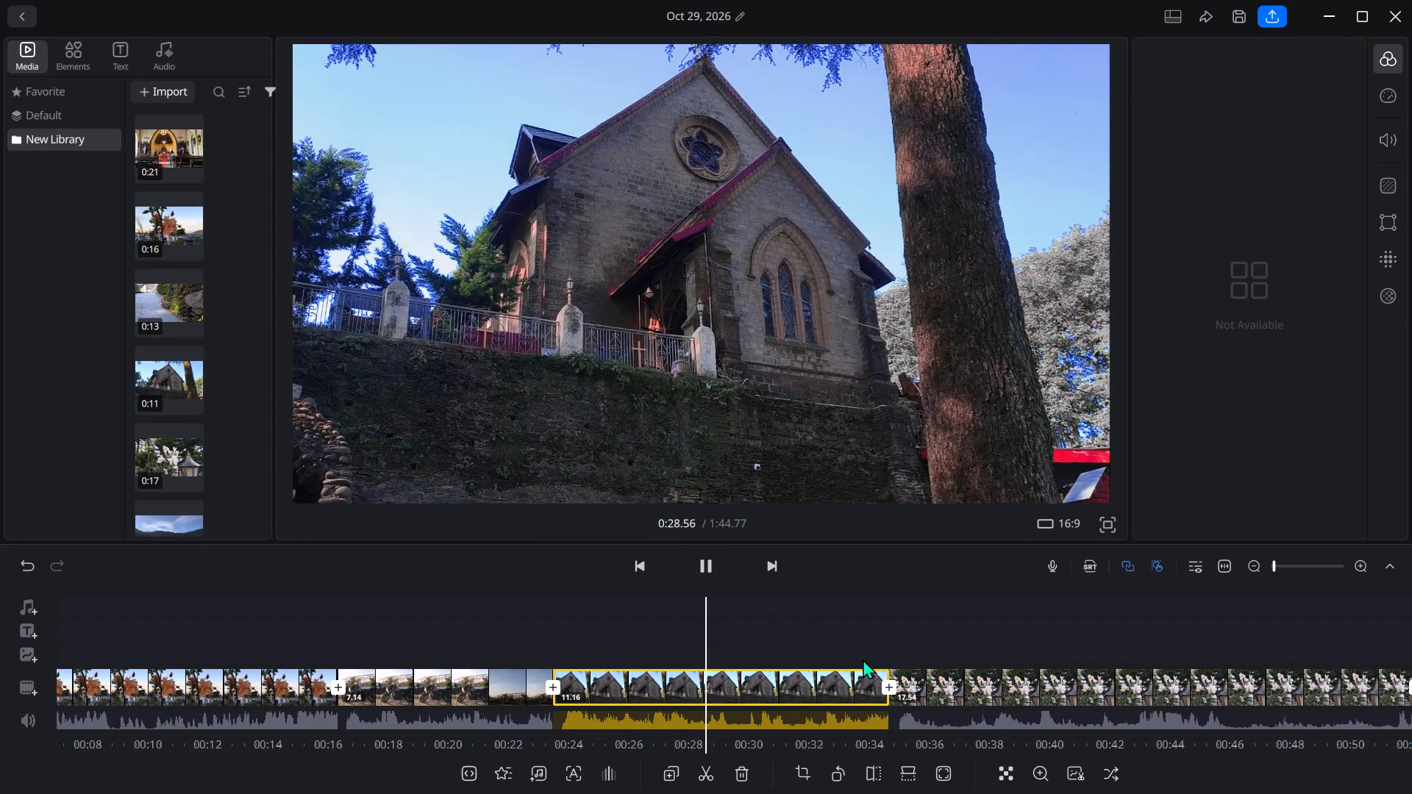
{"action": "left_click", "coordinate": [945, 681]}
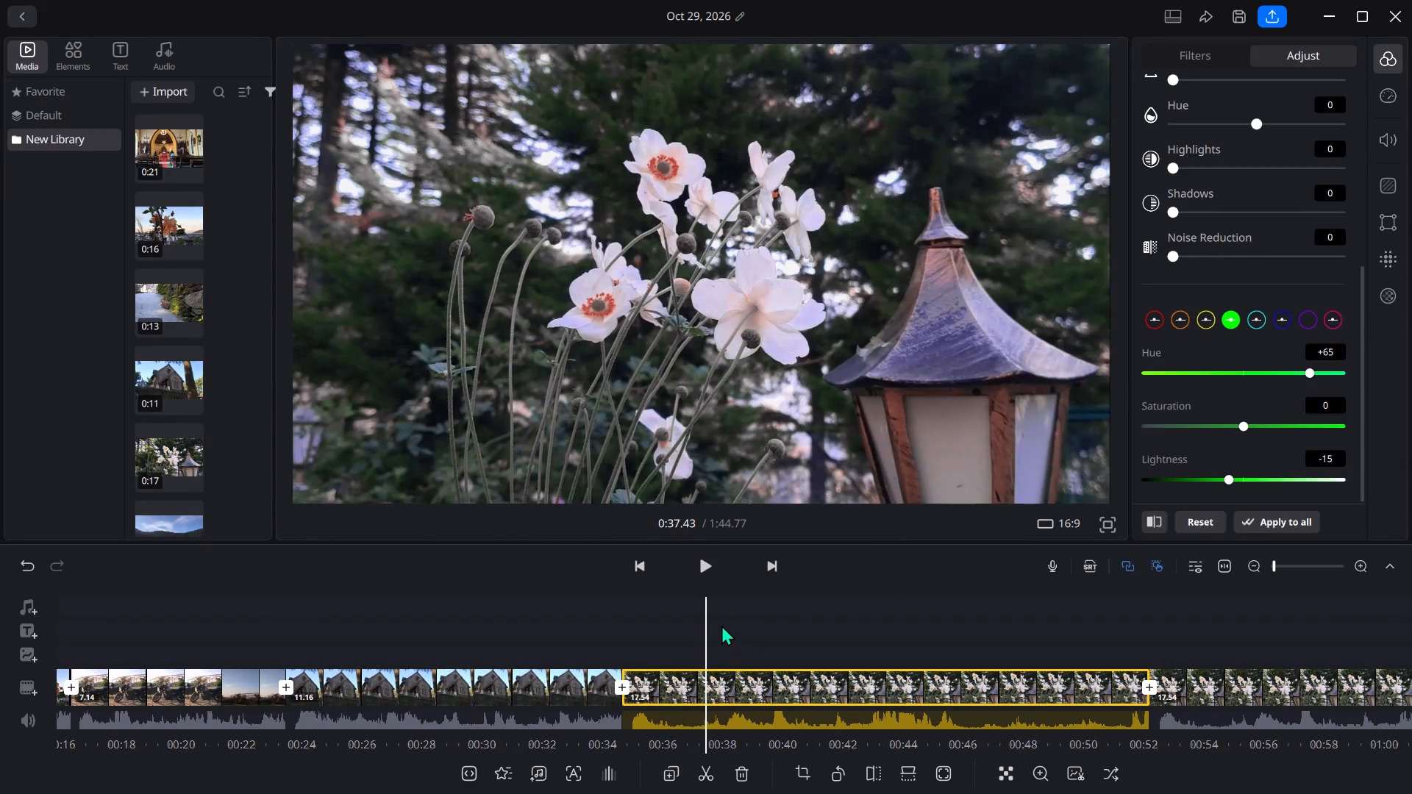
{"action": "scroll", "coordinate": [721, 625], "scroll_direction": "right", "scroll_amount": 2}
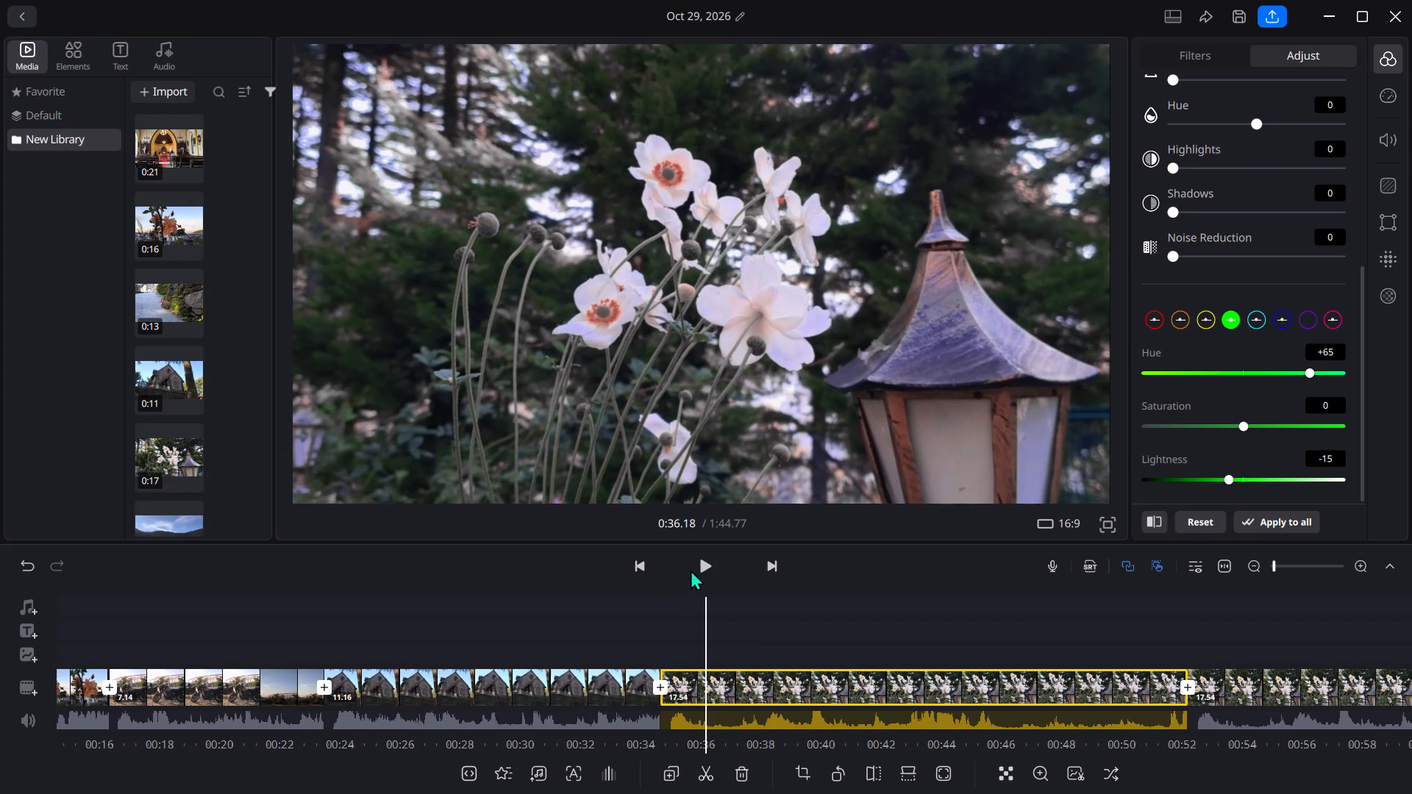
{"action": "left_click", "coordinate": [703, 562]}
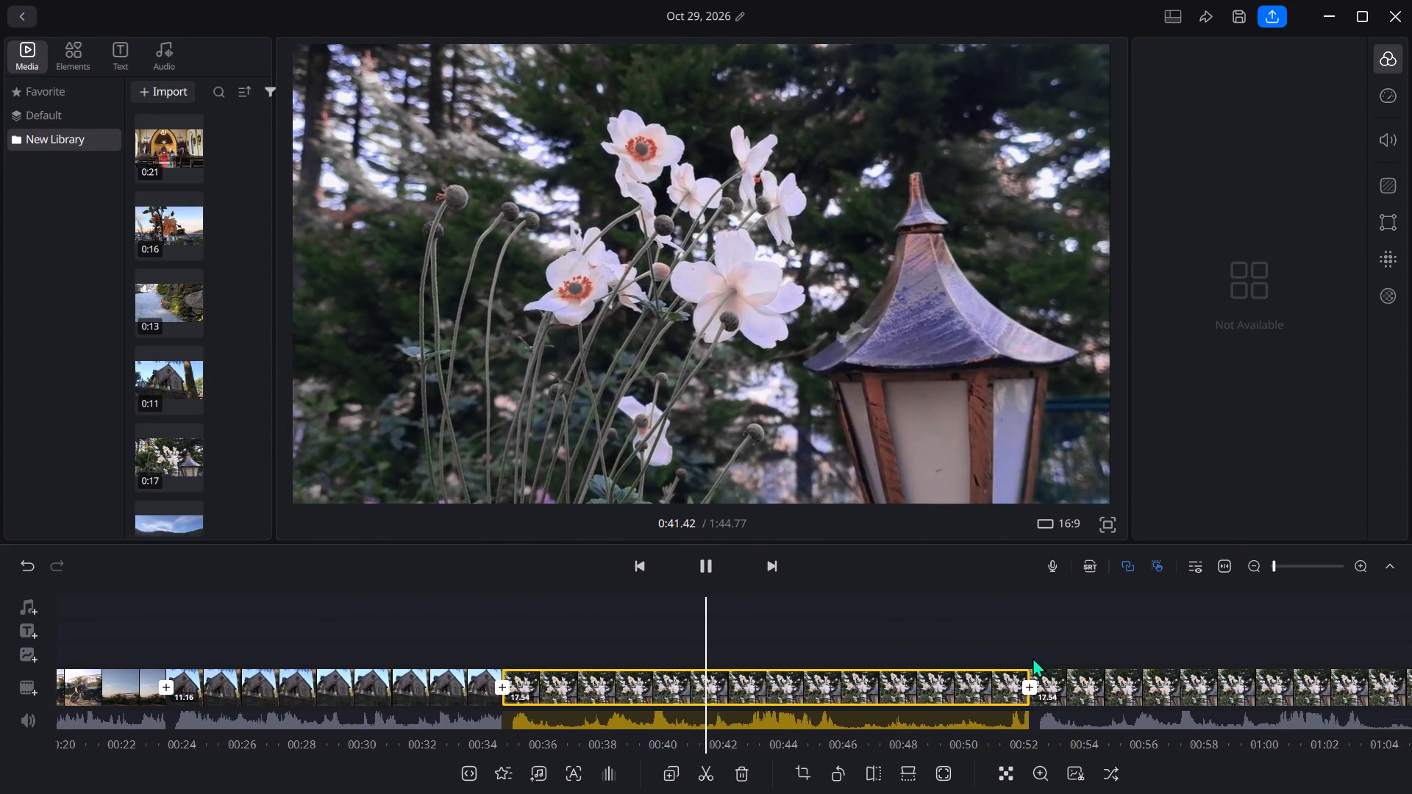
Delete the second, duplicate white flower clip from the timeline.
{"action": "left_click", "coordinate": [1108, 693]}
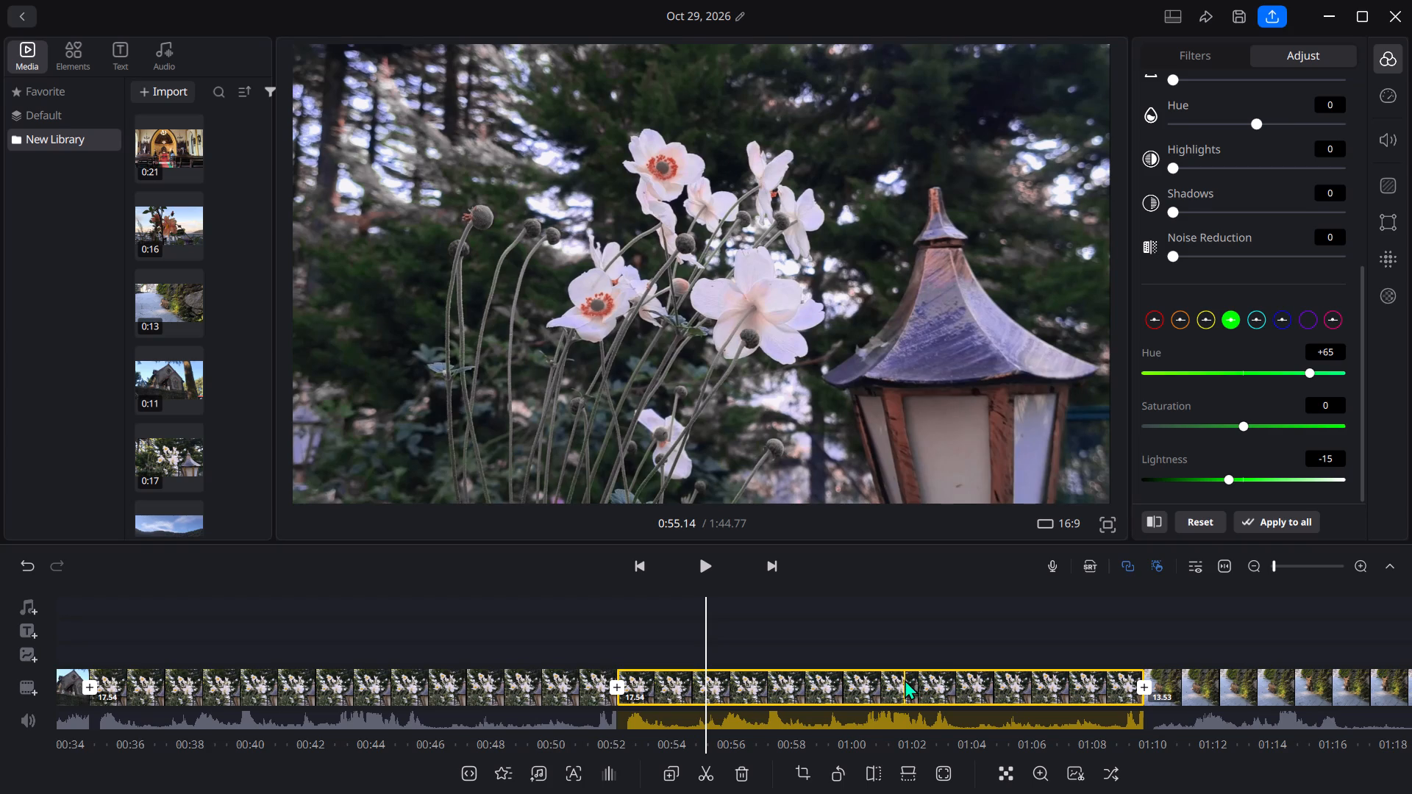
{"action": "left_click", "coordinate": [888, 684]}
{"action": "left_click", "coordinate": [796, 640]}
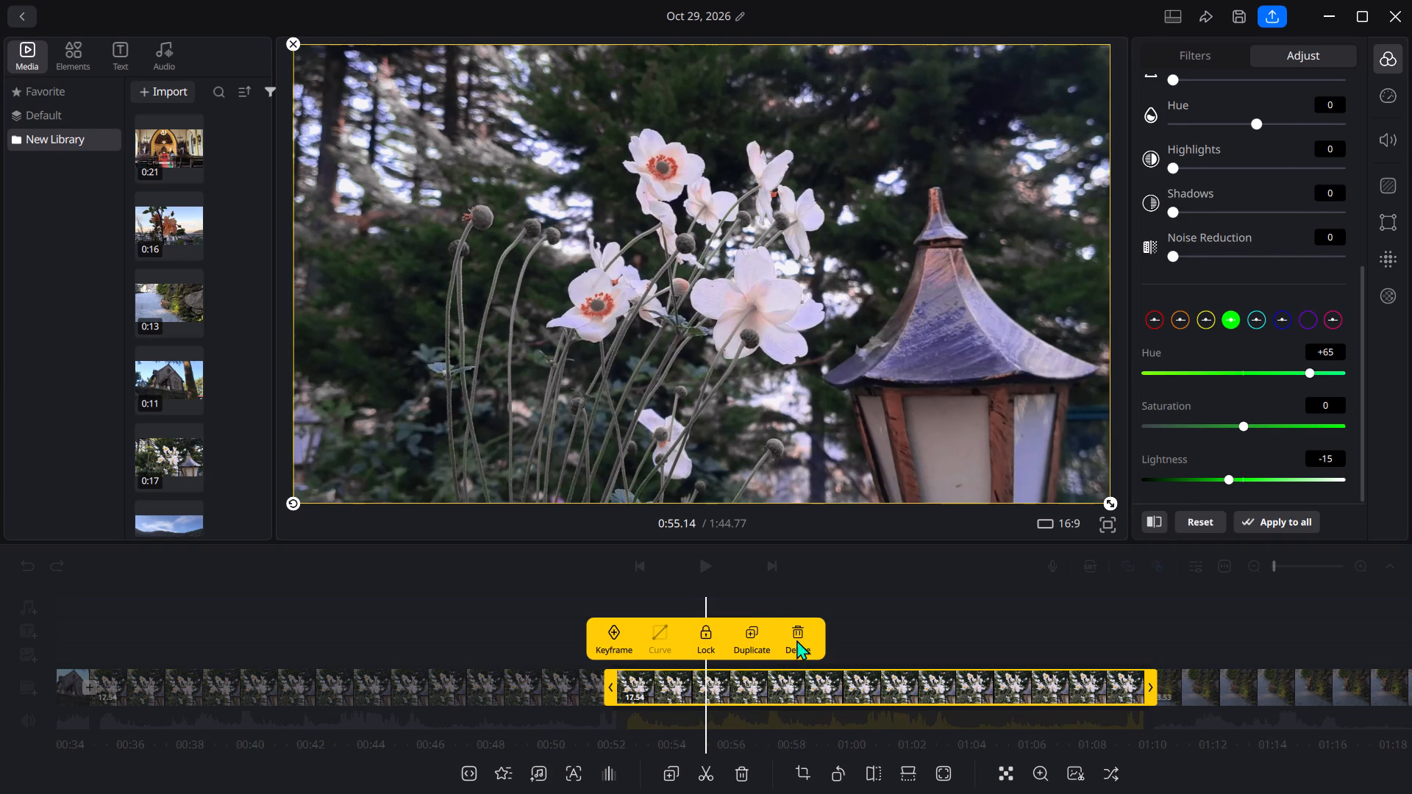
Play parts of the kitten path clip and the church interior clip to review their adjusted colors.
{"action": "left_click", "coordinate": [710, 579]}
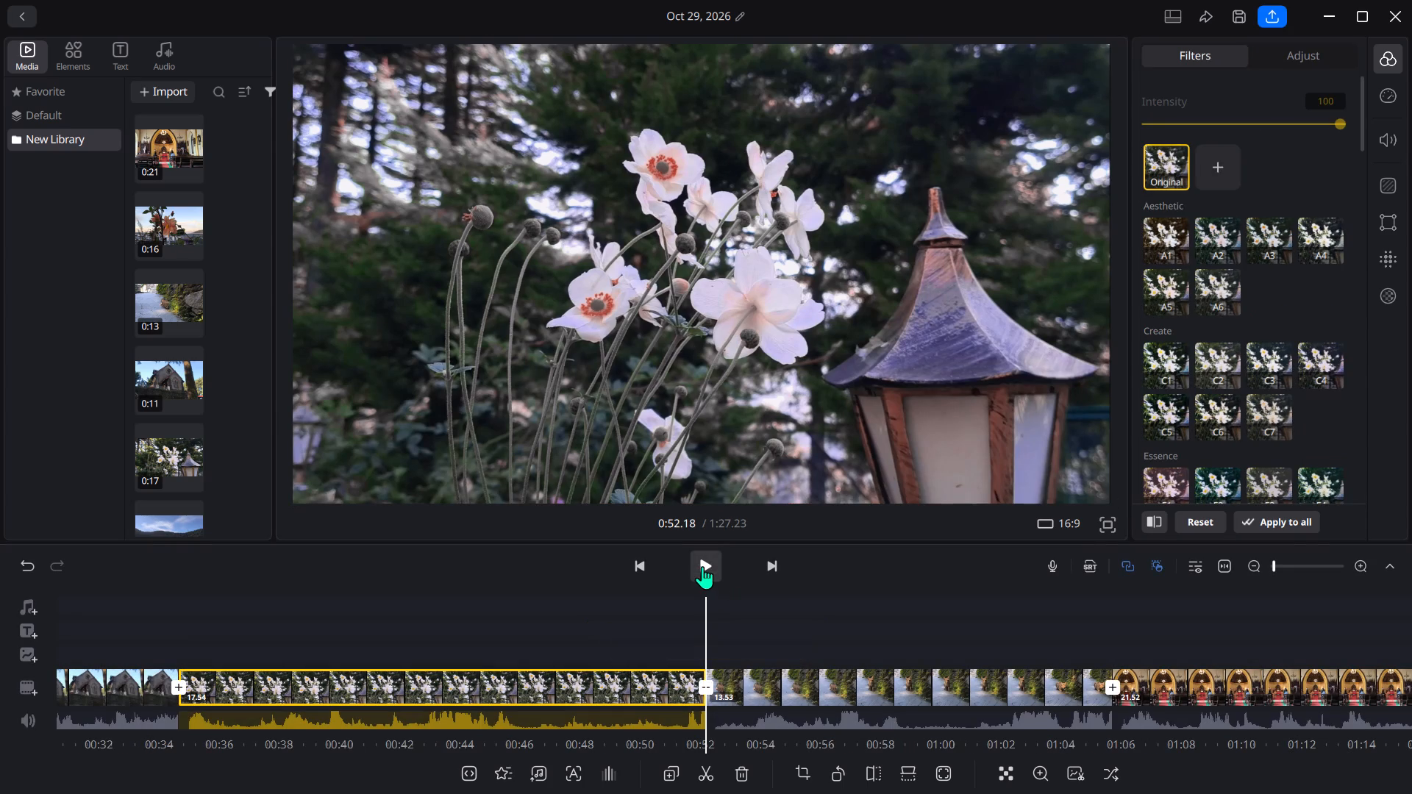
{"action": "left_click", "coordinate": [702, 566]}
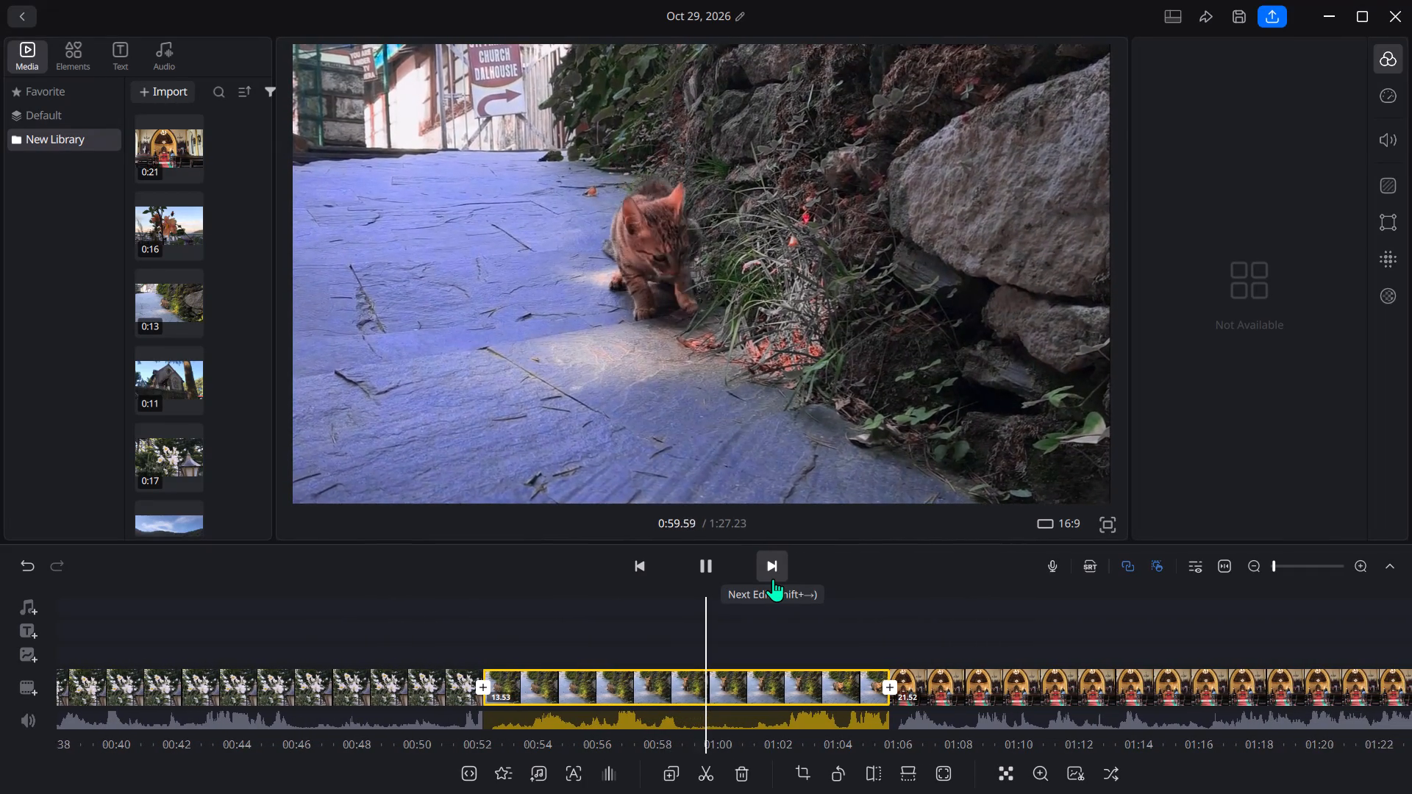
{"action": "left_click", "coordinate": [997, 698]}
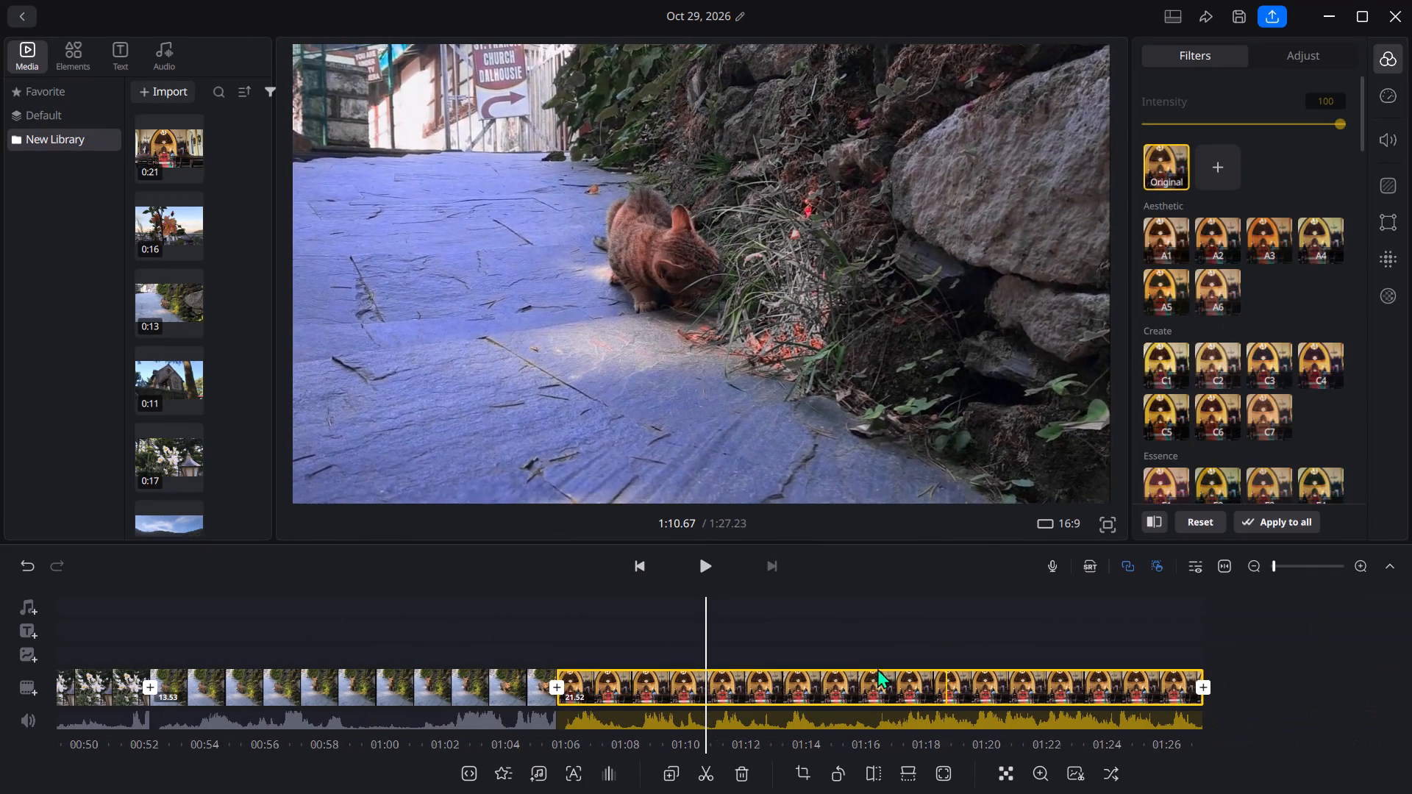
{"action": "scroll", "coordinate": [709, 562], "scroll_direction": "right", "scroll_amount": 1}
{"action": "scroll", "coordinate": [782, 643], "scroll_direction": "right", "scroll_amount": 1}
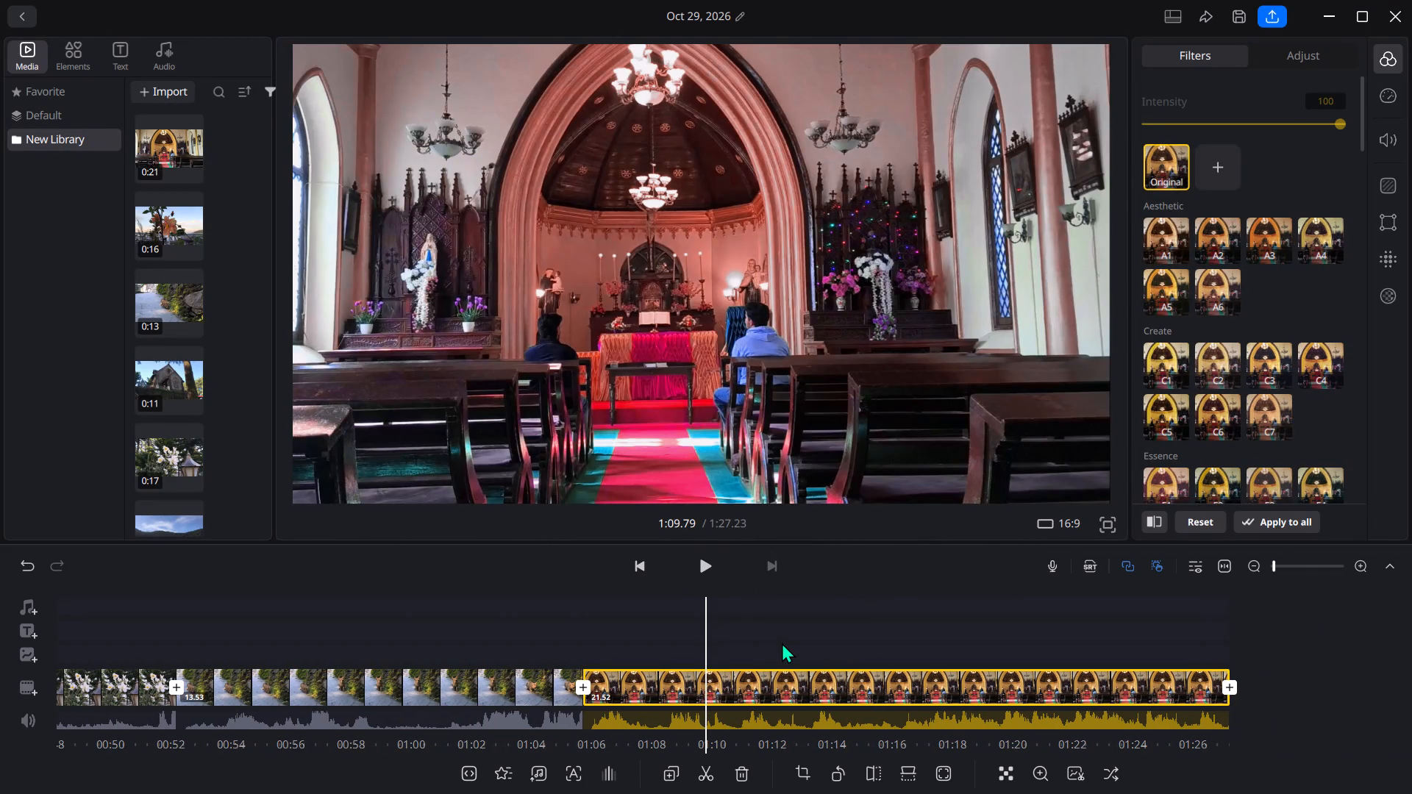
{"action": "left_click", "coordinate": [696, 569]}
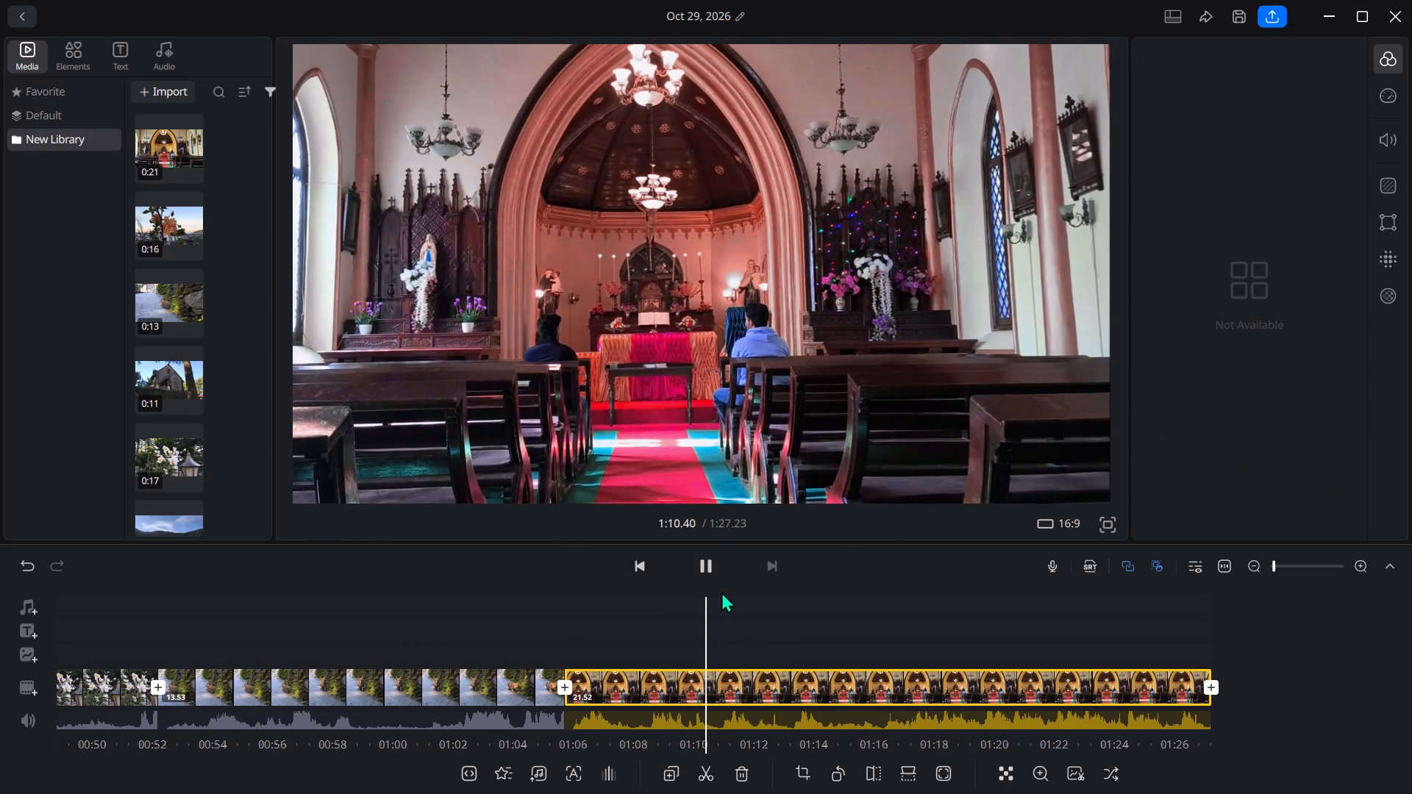